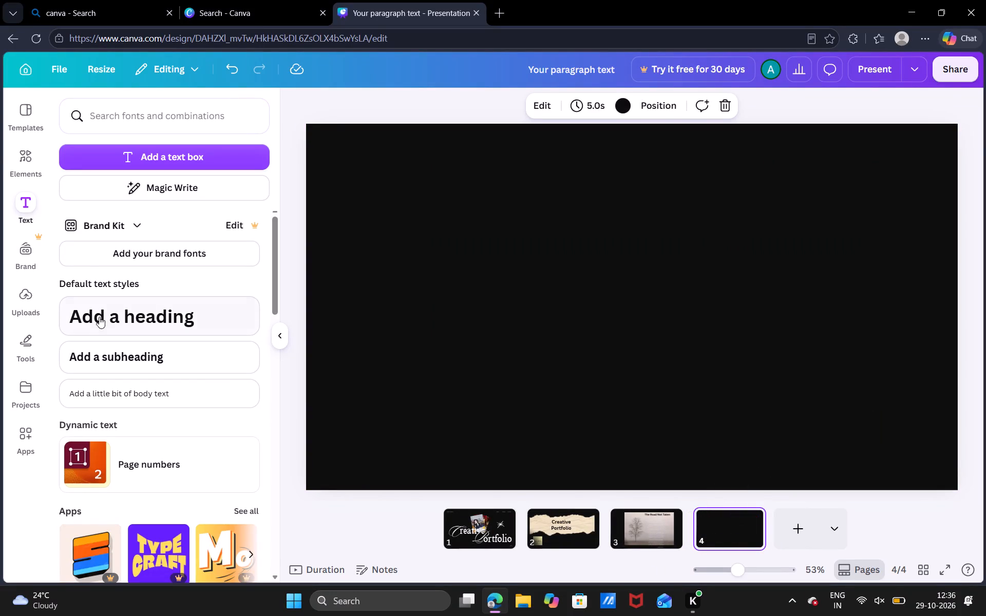
Apply the red "Creative Portfolio" cover from the similar templates to the blank black page 4.
click(21, 165)
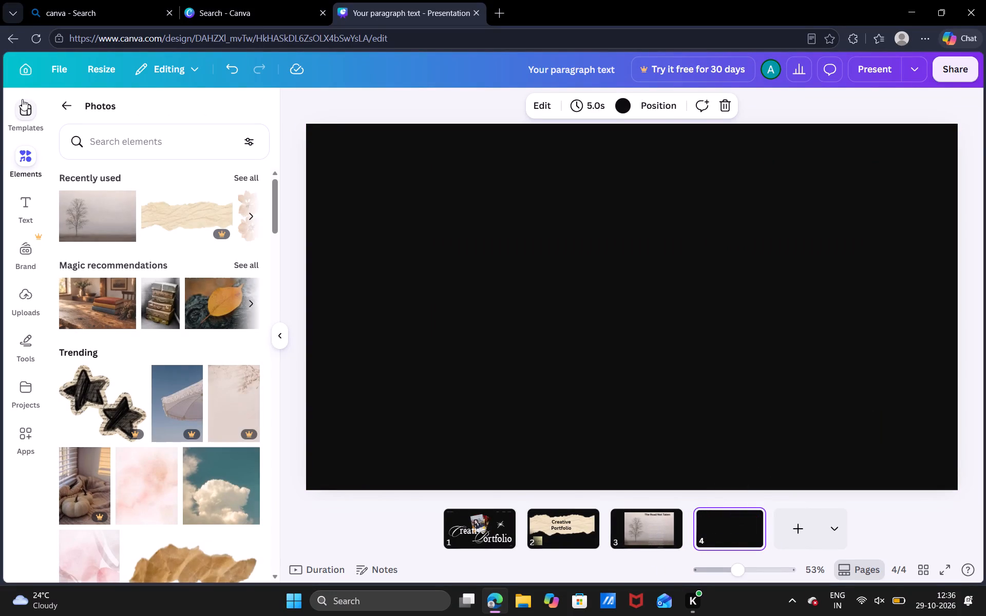
click(22, 99)
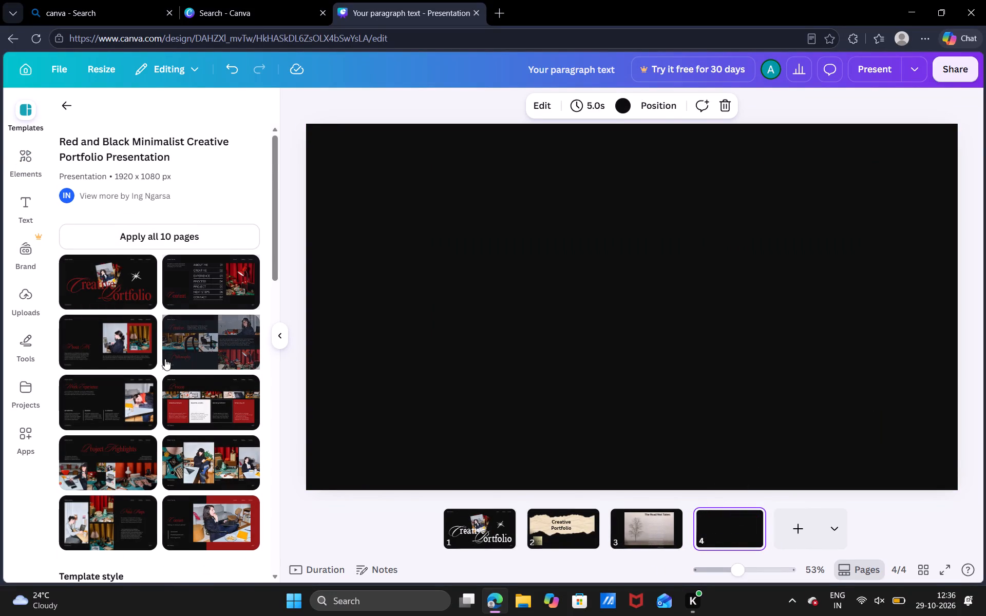
scroll(165, 359, down, 3)
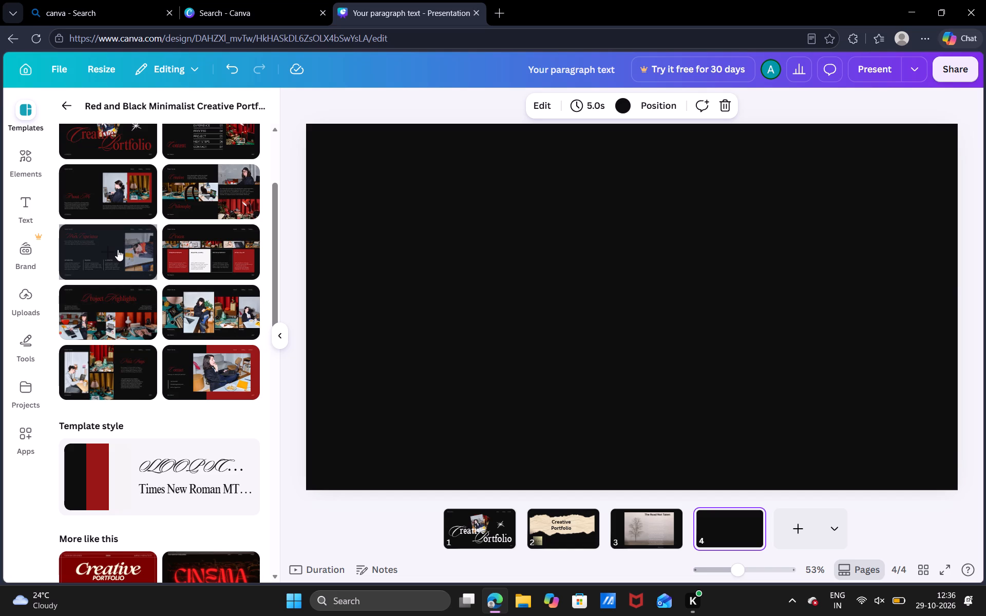
scroll(118, 249, down, 7)
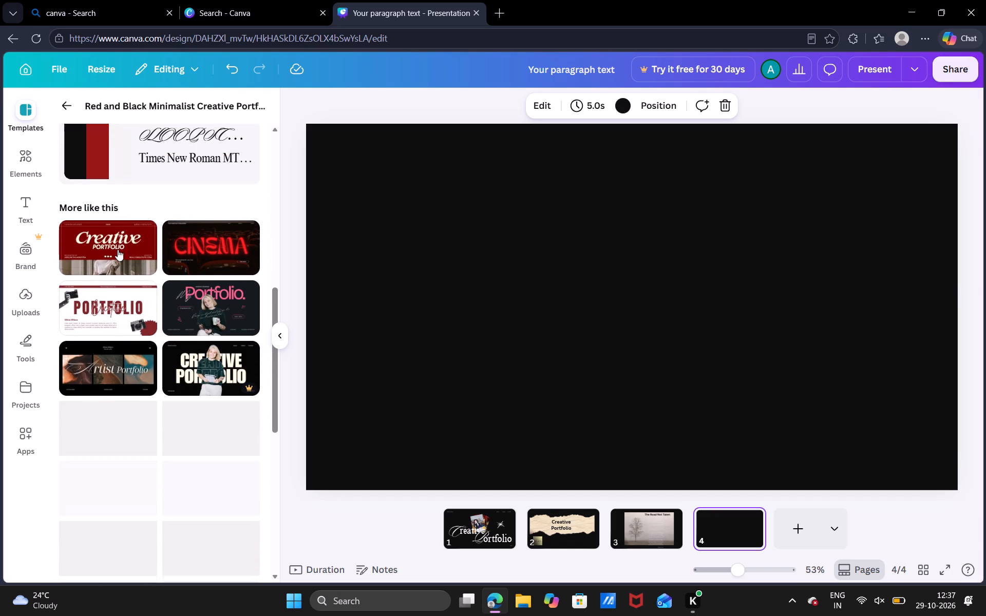
scroll(118, 249, down, 2)
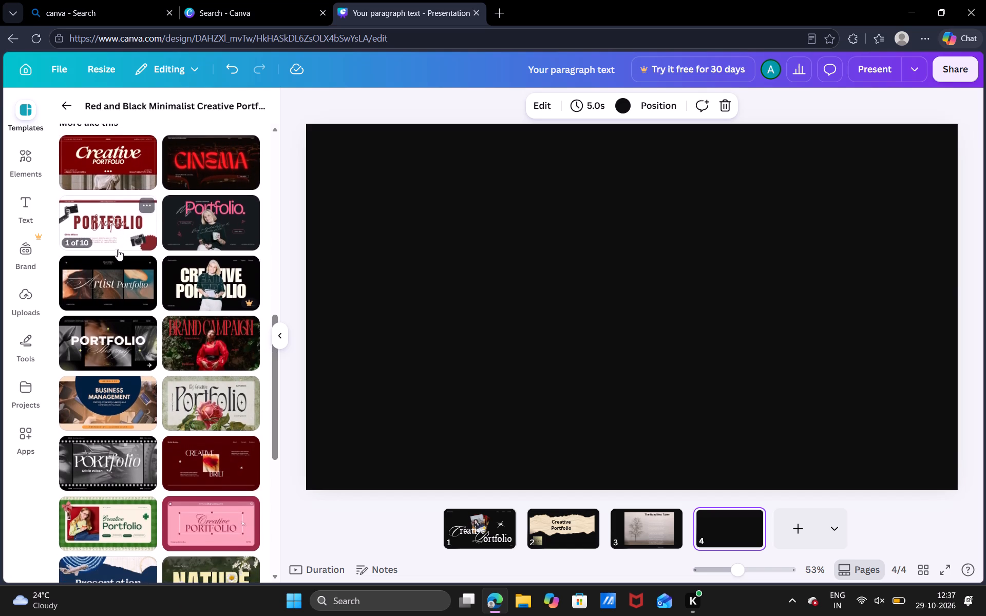
scroll(118, 249, down, 1)
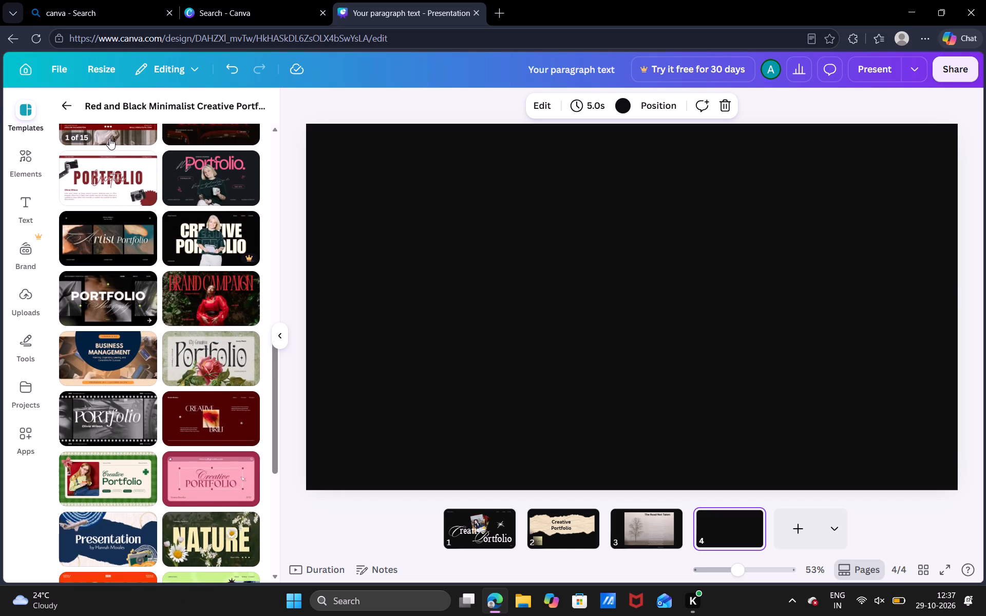
drag(109, 138, 618, 509)
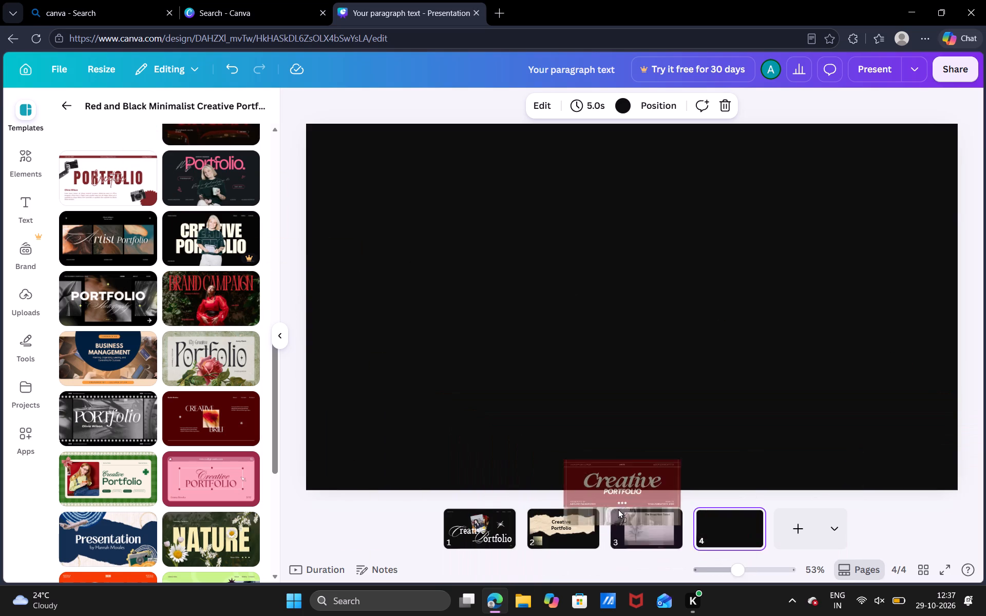
drag(618, 509, 724, 519)
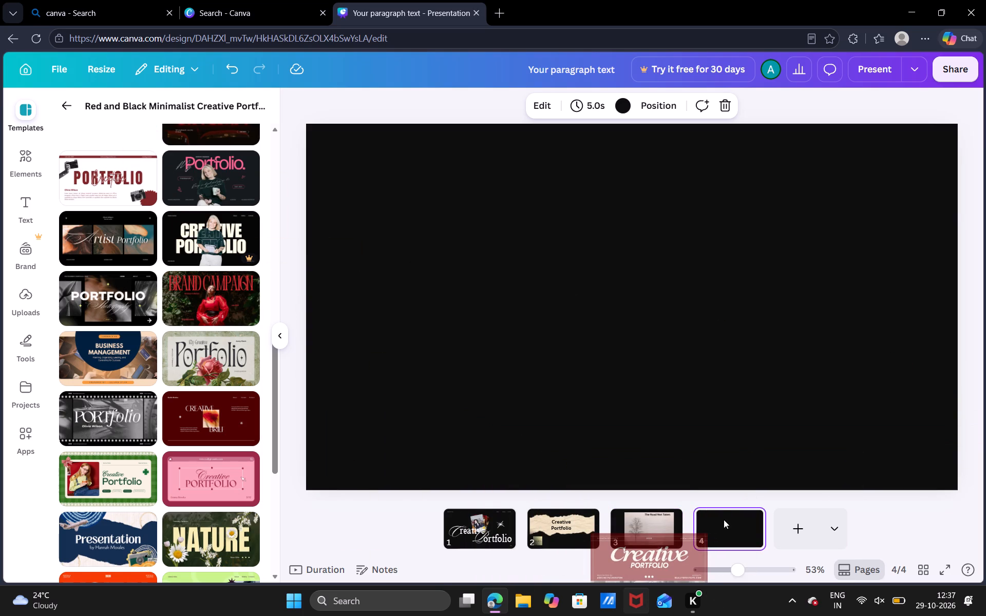
drag(724, 519, 691, 537)
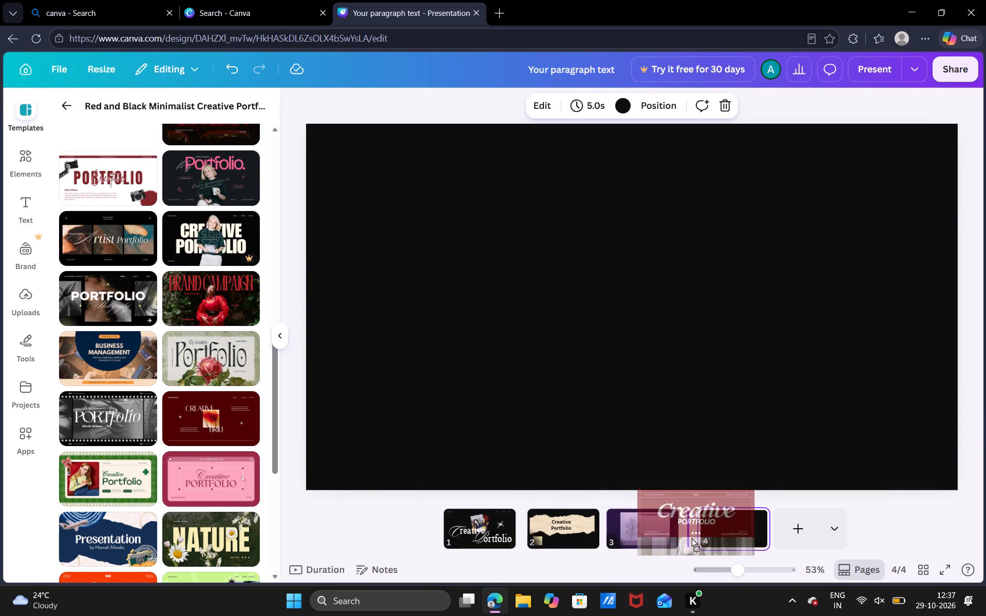
drag(691, 537, 705, 535)
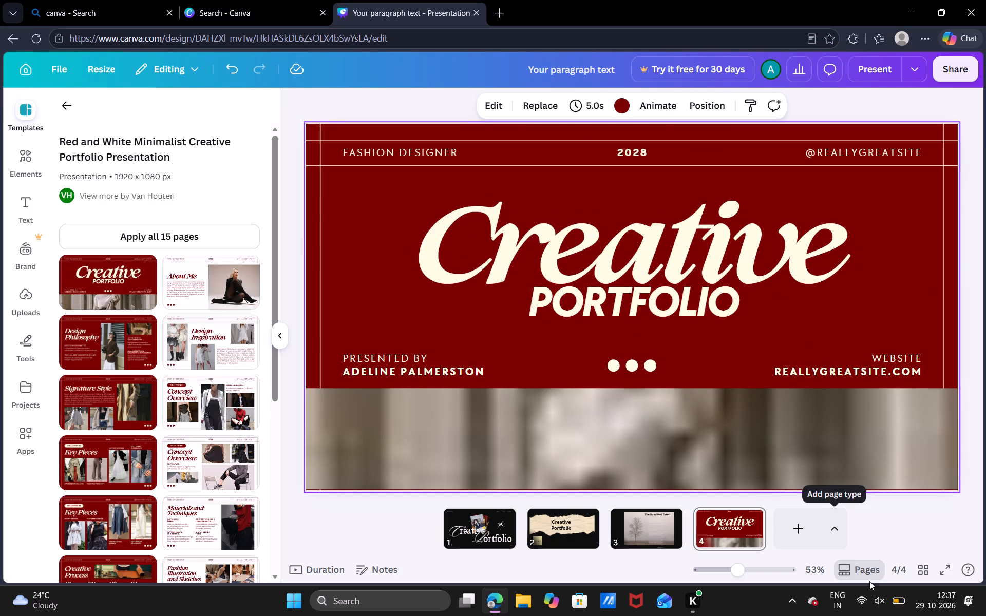
Add a blank page 5 after the red cover and check the font of the "Creative" title on page 4.
click(790, 533)
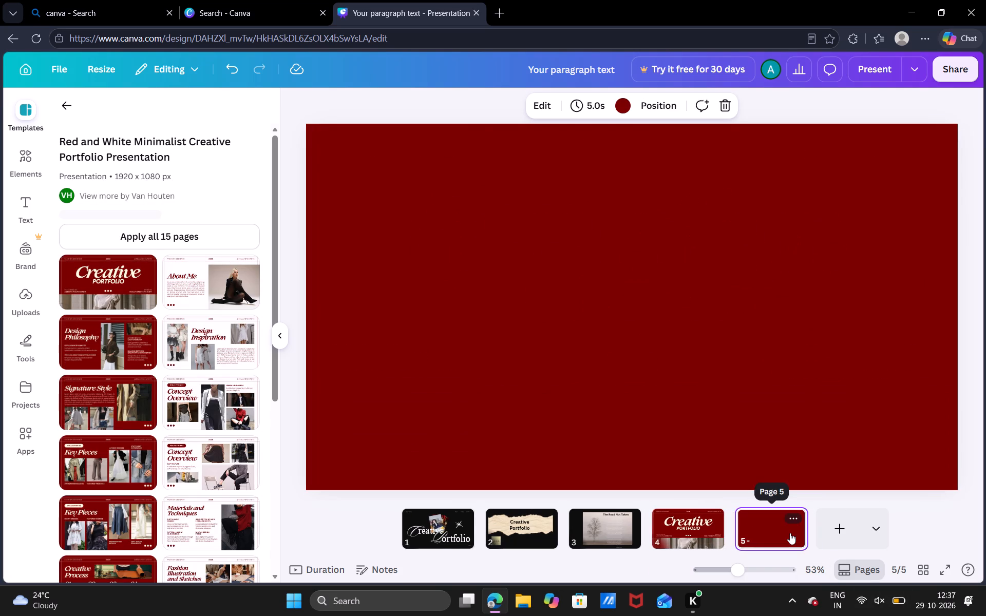
click(687, 530)
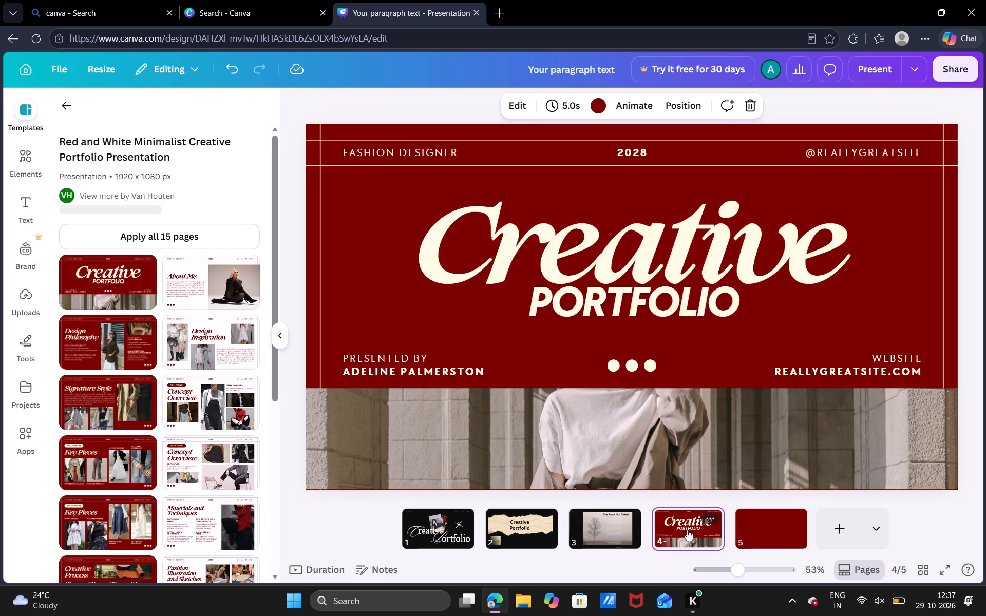
click(573, 215)
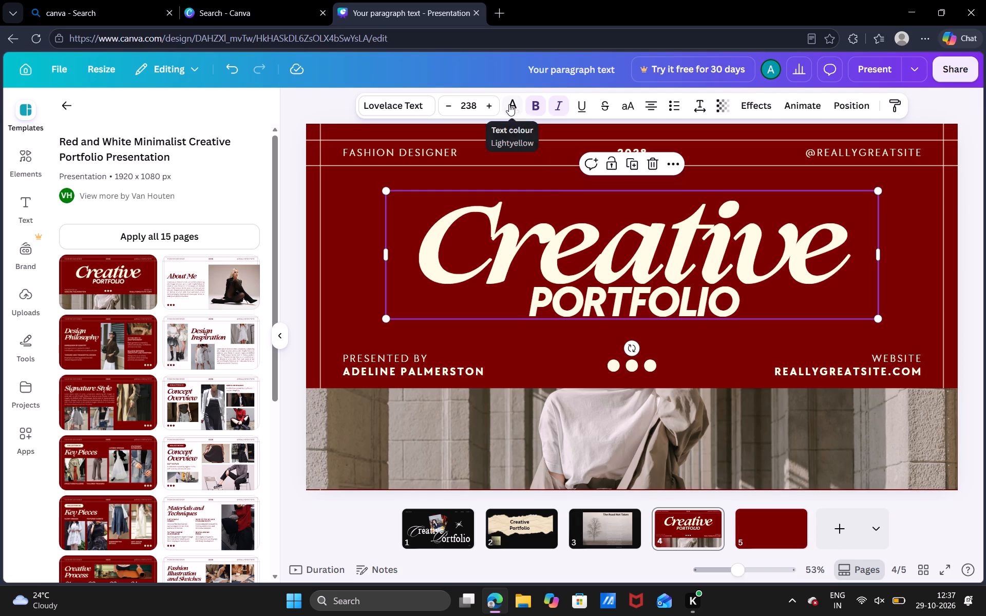
click(776, 529)
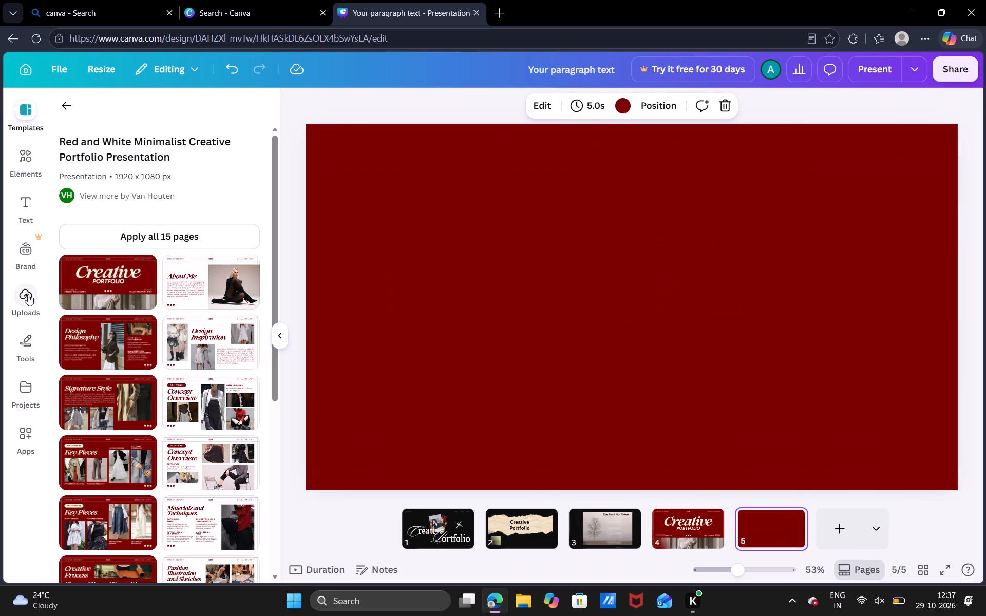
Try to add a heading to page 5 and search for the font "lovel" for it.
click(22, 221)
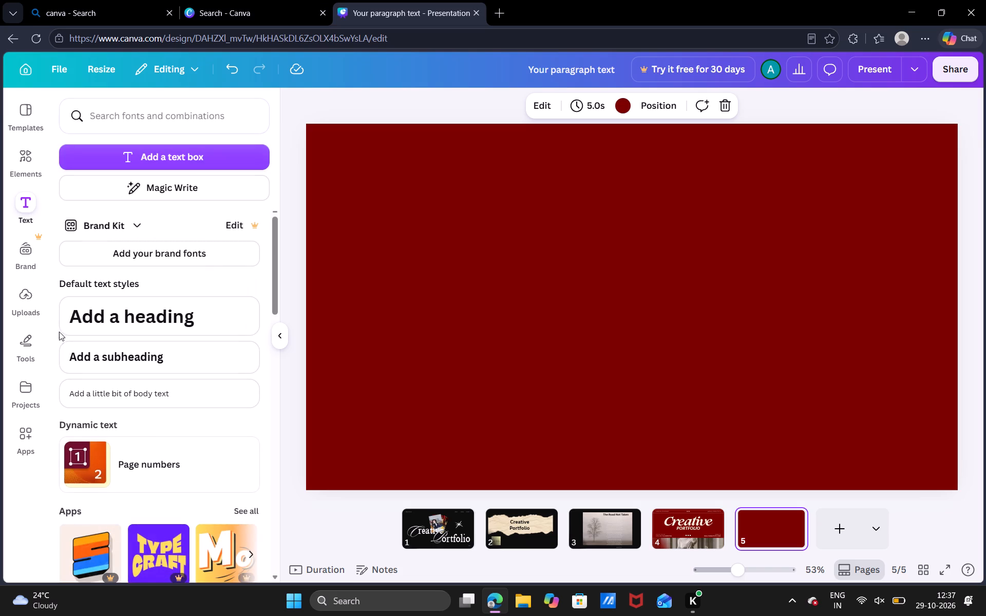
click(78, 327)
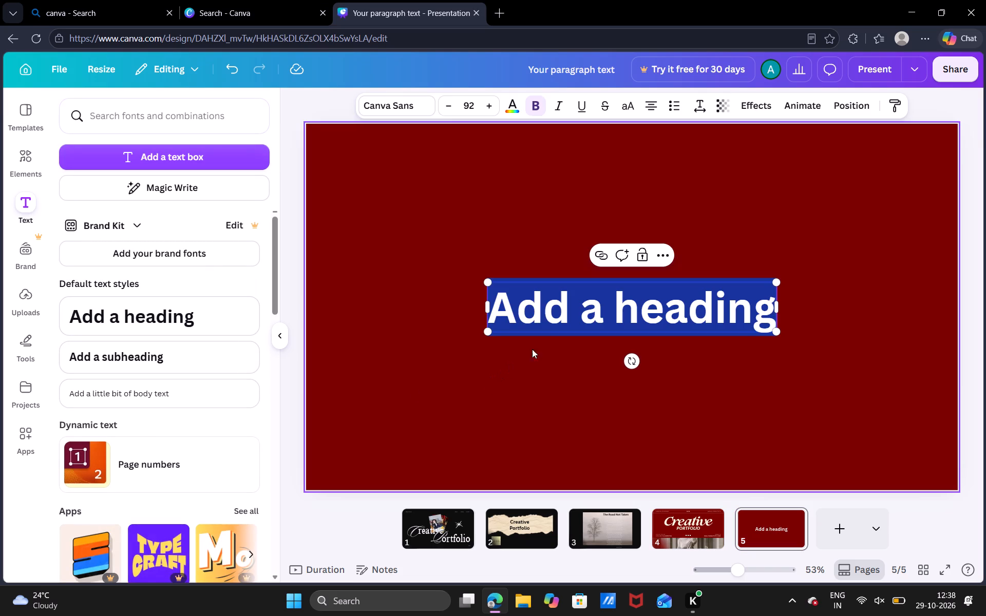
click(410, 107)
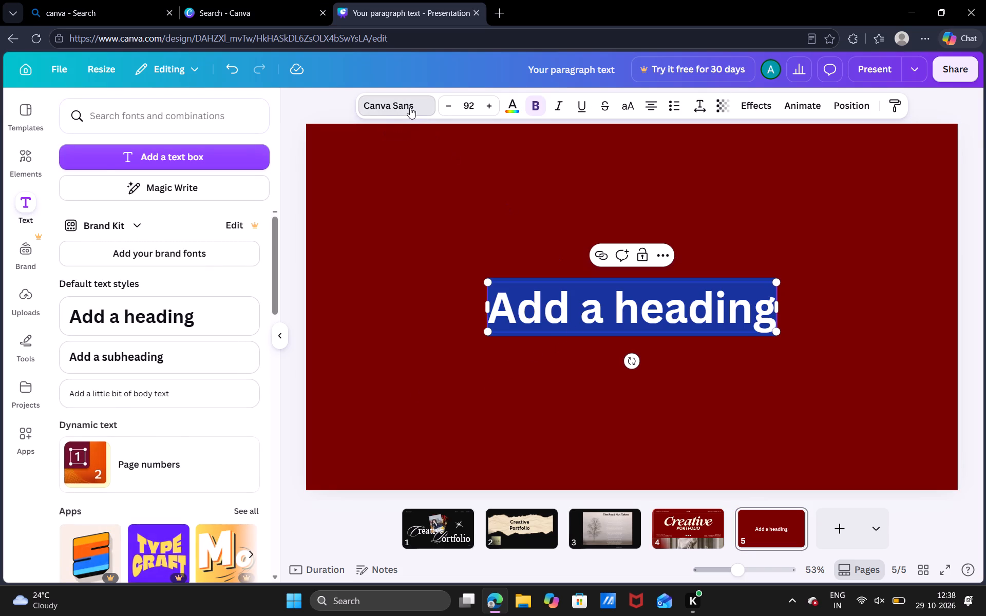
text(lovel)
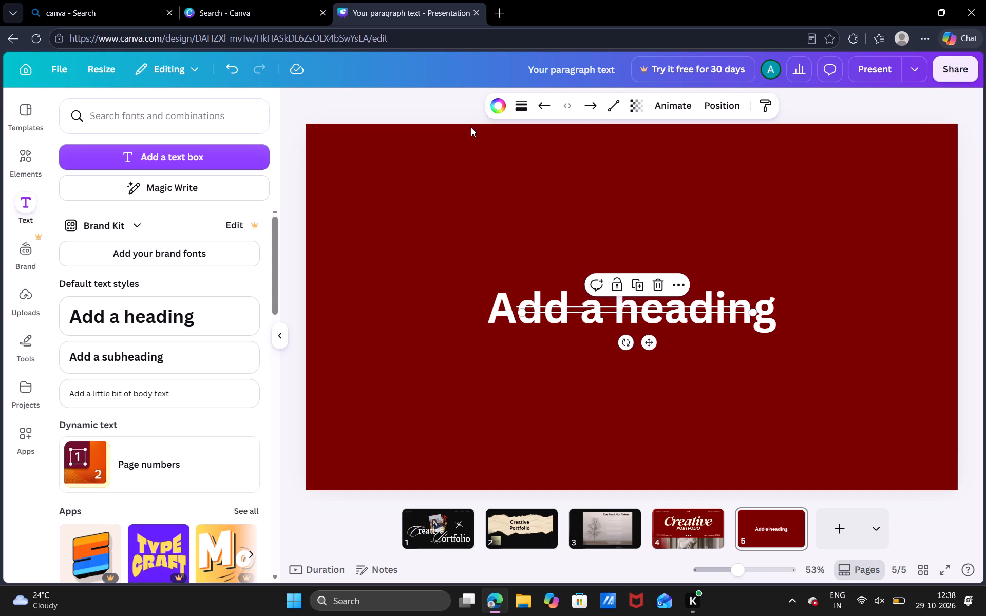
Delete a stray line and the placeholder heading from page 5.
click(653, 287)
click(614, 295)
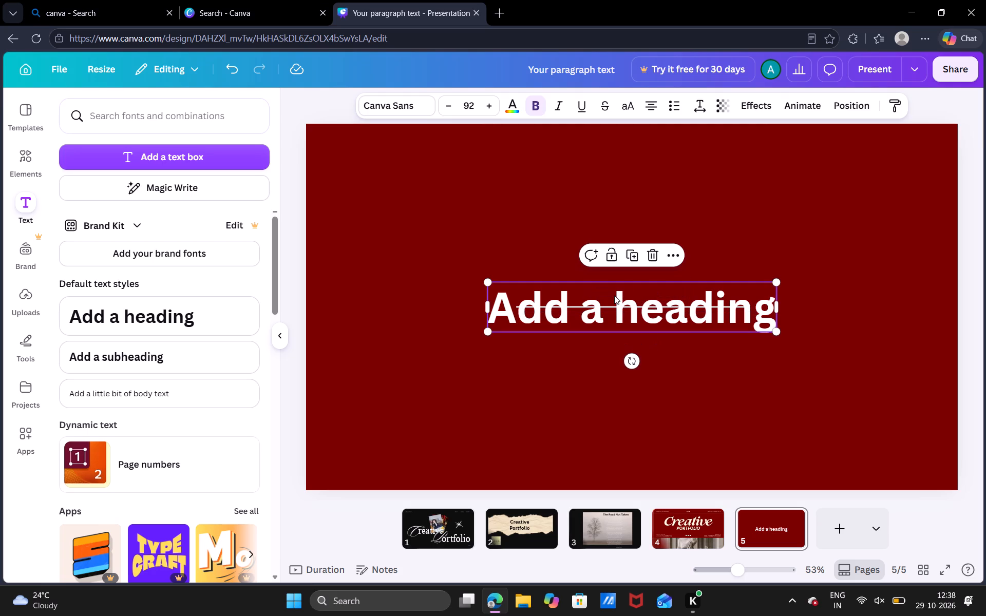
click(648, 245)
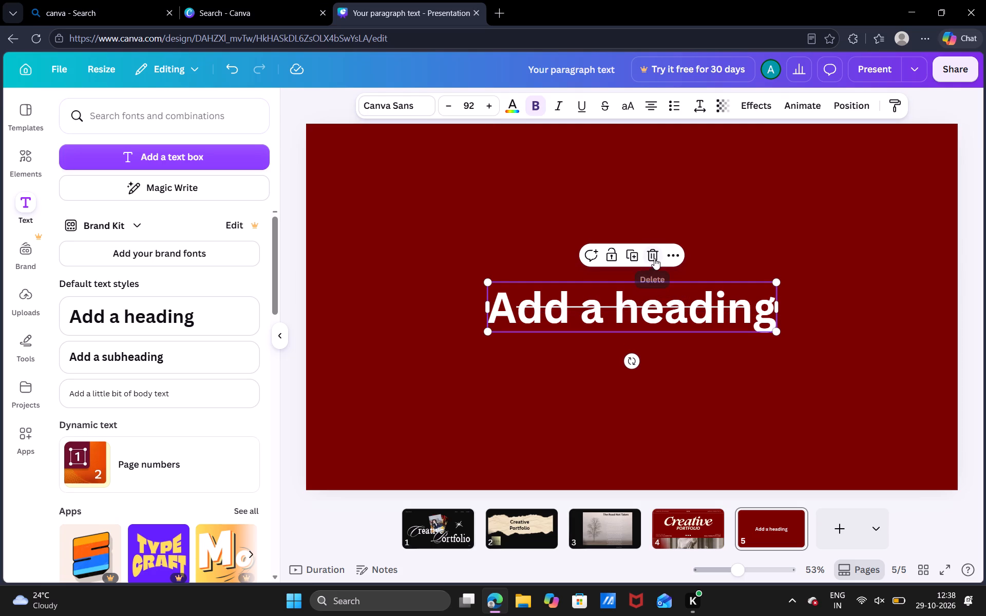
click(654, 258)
Add a new heading to page 5 and set its font to Lovelace Text.
click(192, 305)
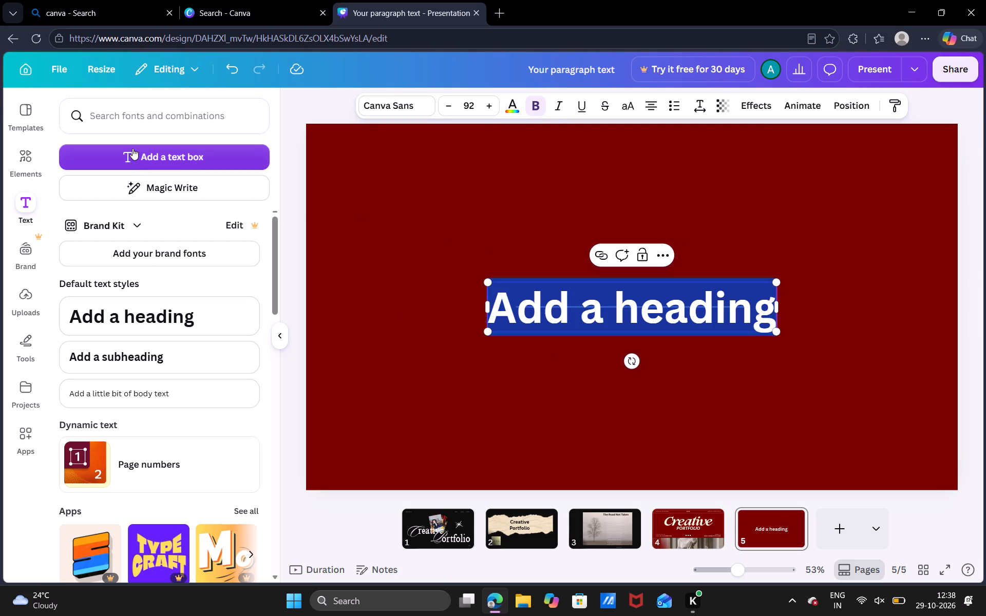
click(381, 99)
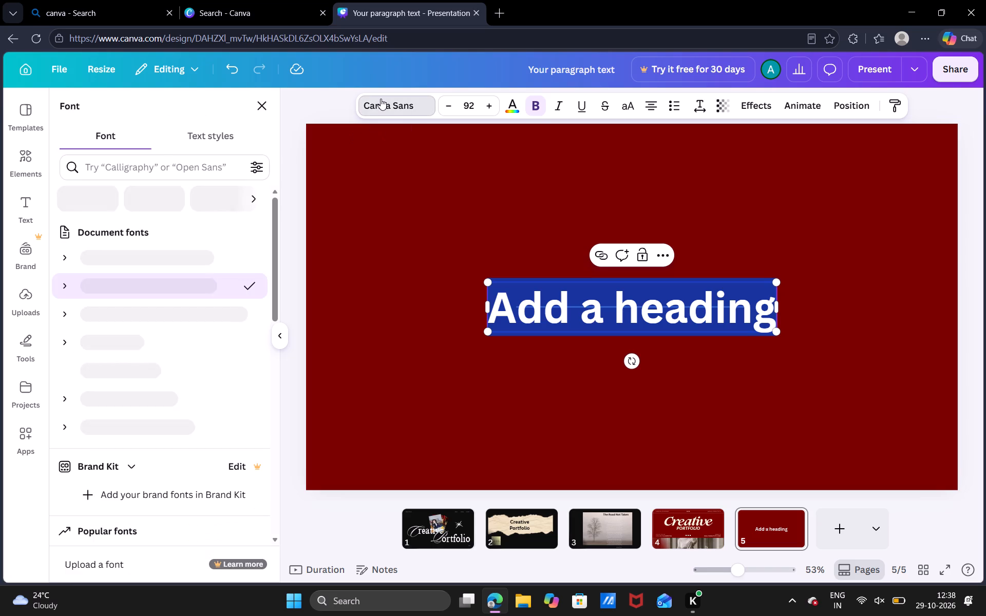
click(151, 165)
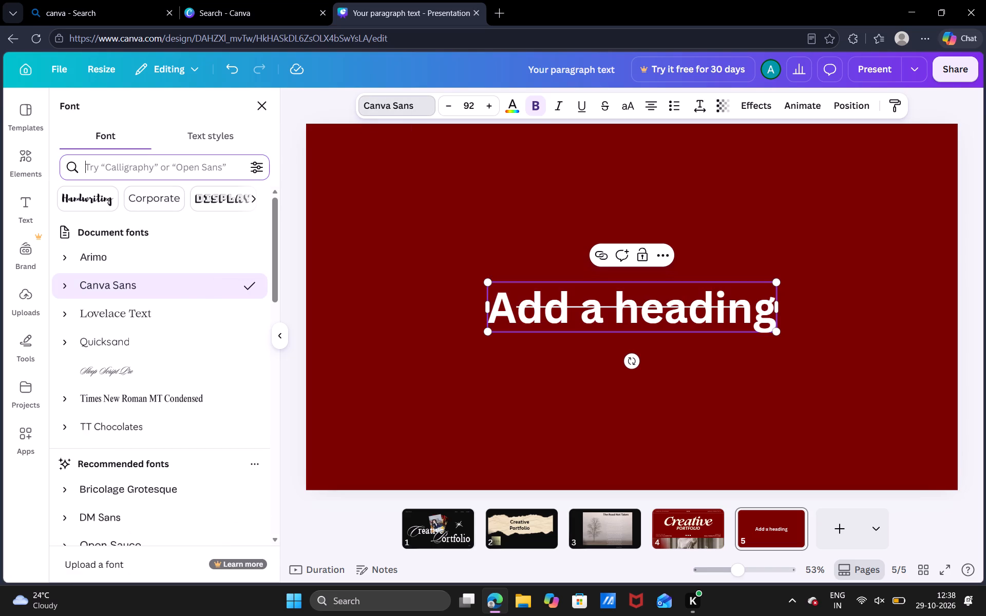
text(lovel)
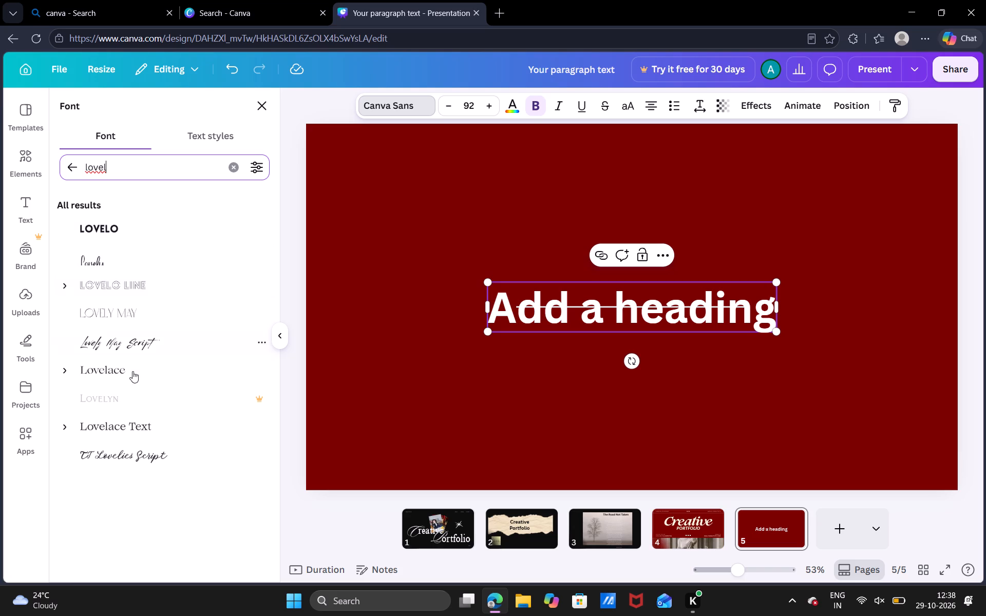
click(118, 428)
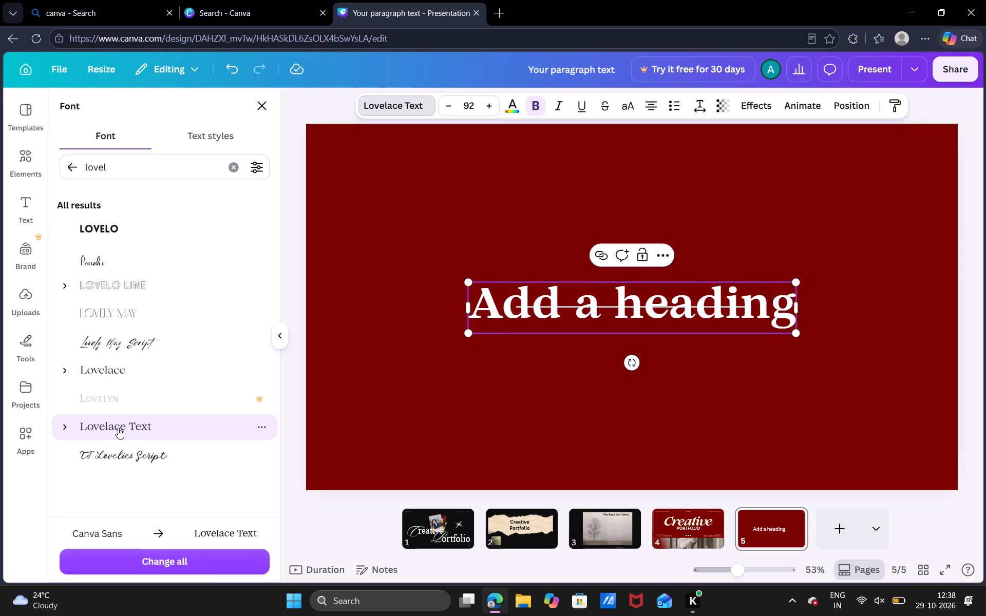
Replace the placeholder heading text on page 5 with "Creative".
click(795, 305)
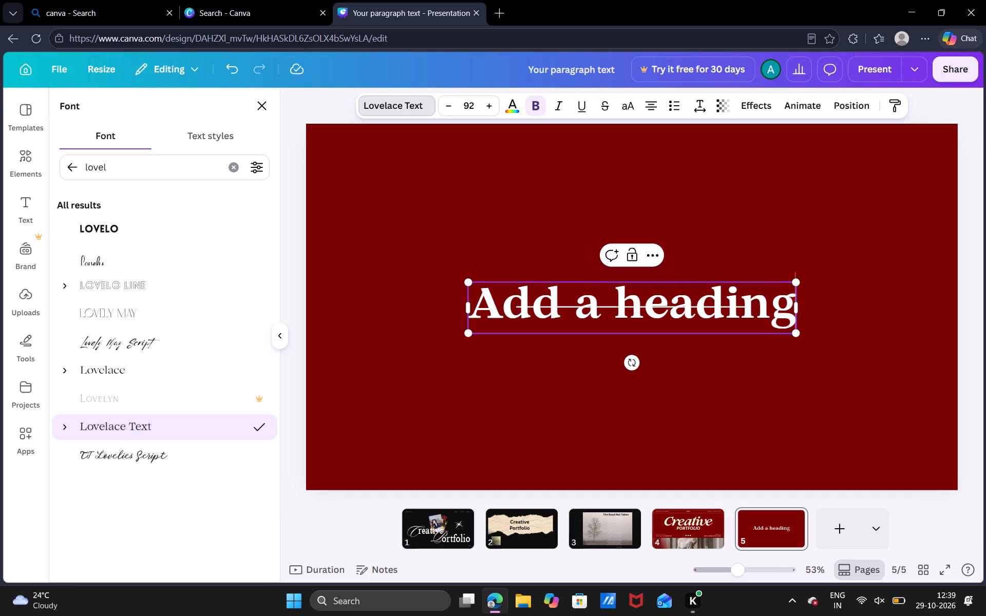
key(BackSpace)
key(BackSpace)
key(BackSpace)
key(BackSpace)
key(BackSpace)
key(BackSpace)
key(BackSpace)
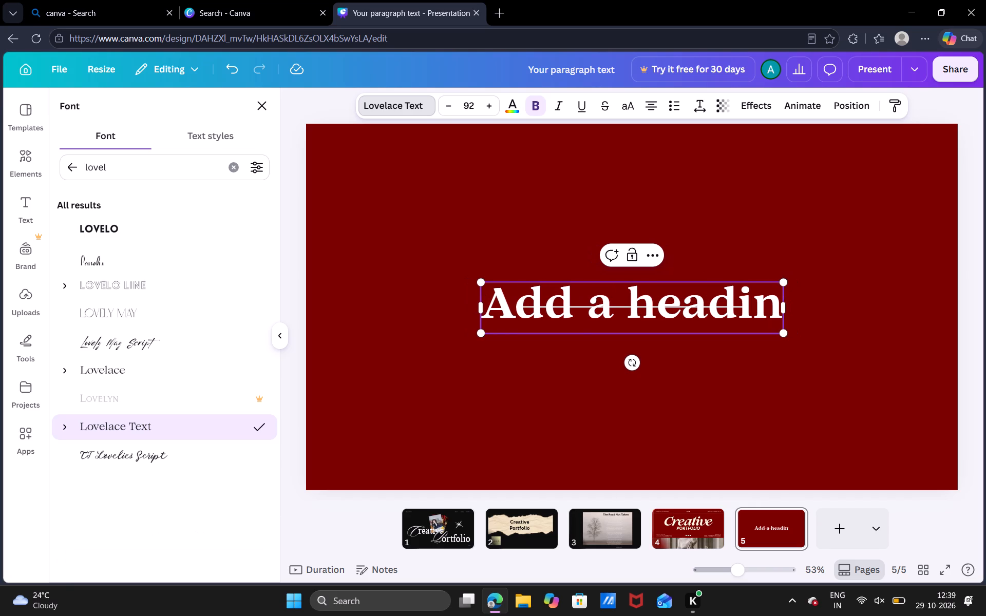
key(BackSpace)
key(BackSpace)
key(BackSpace)
key(BackSpace)
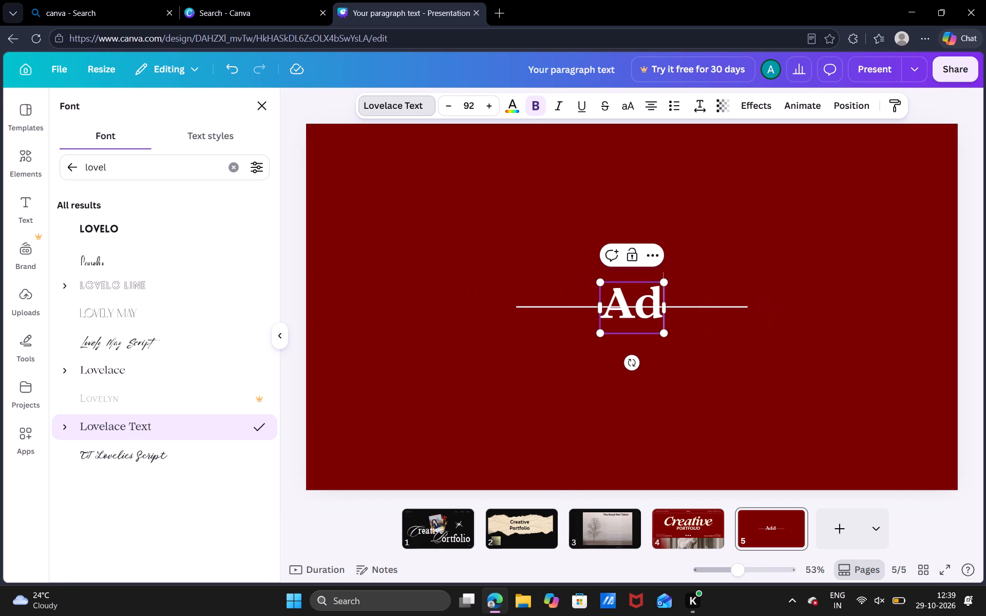
key(BackSpace)
key(BackSpace)
key(BackSpace)
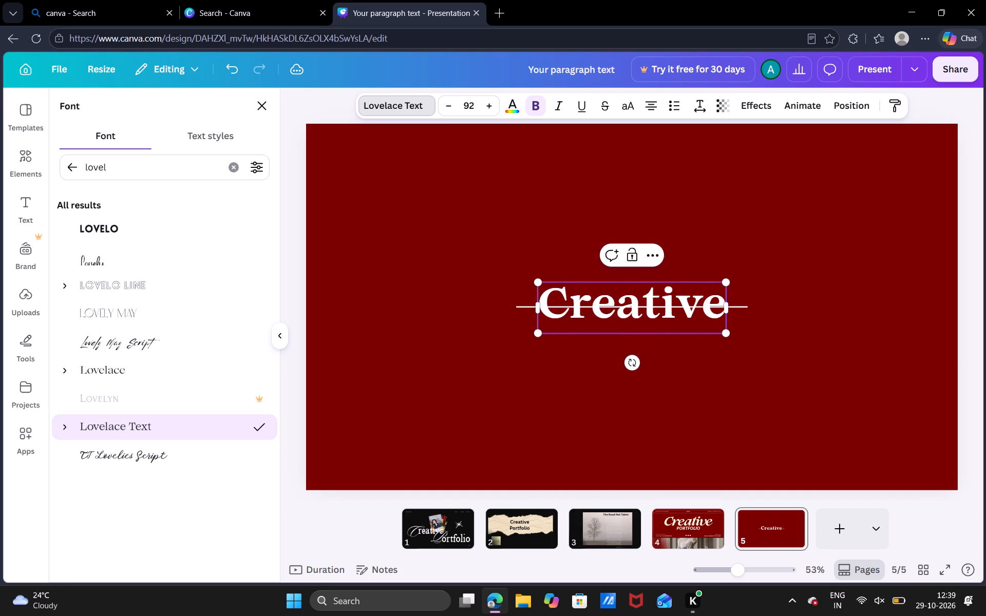
Check the "Creative" title's size on page 4 and set the page 5 heading's font size to 238.
click(712, 527)
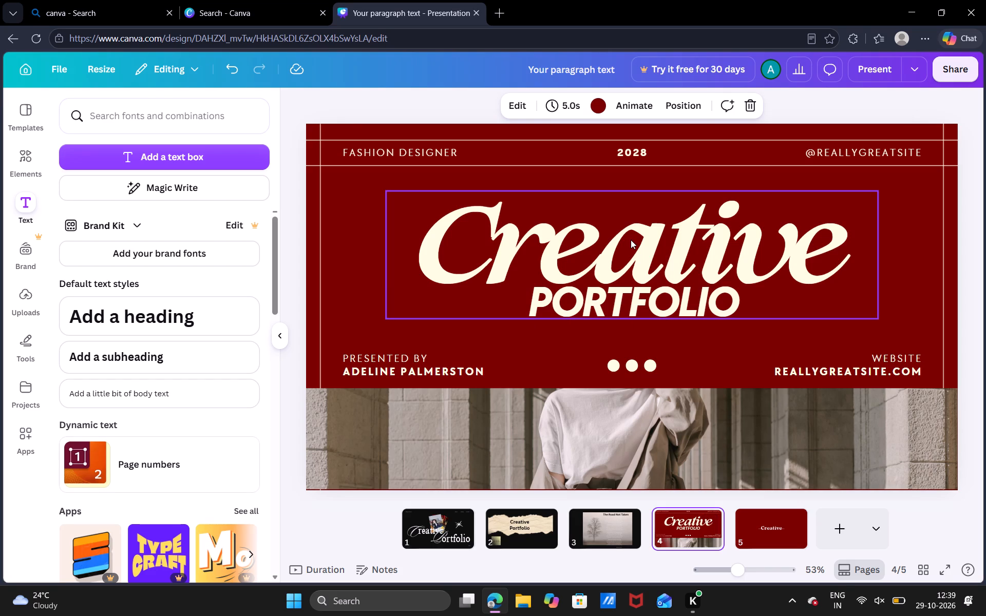
click(551, 226)
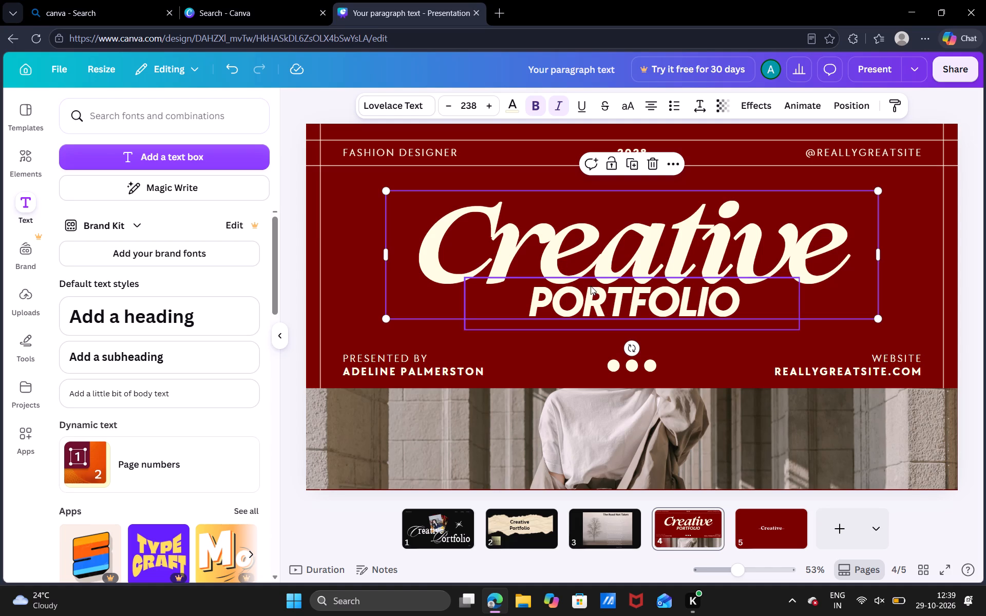
click(677, 524)
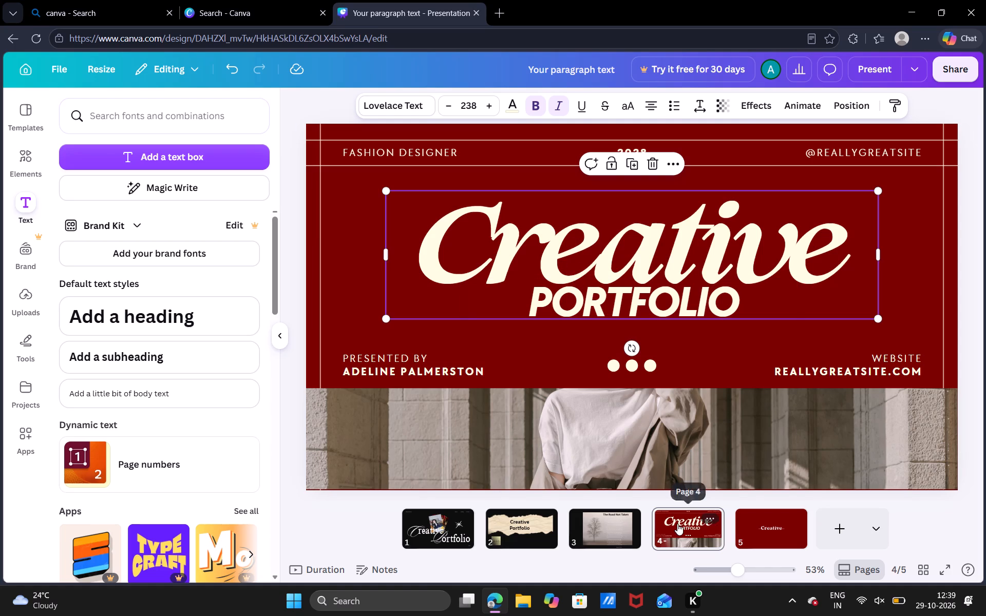
click(770, 543)
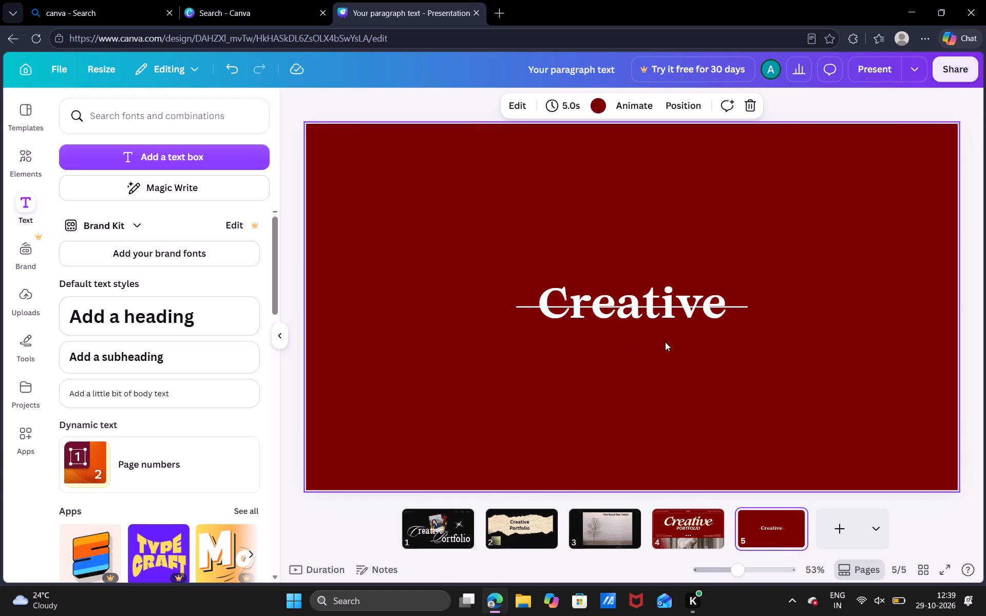
click(632, 299)
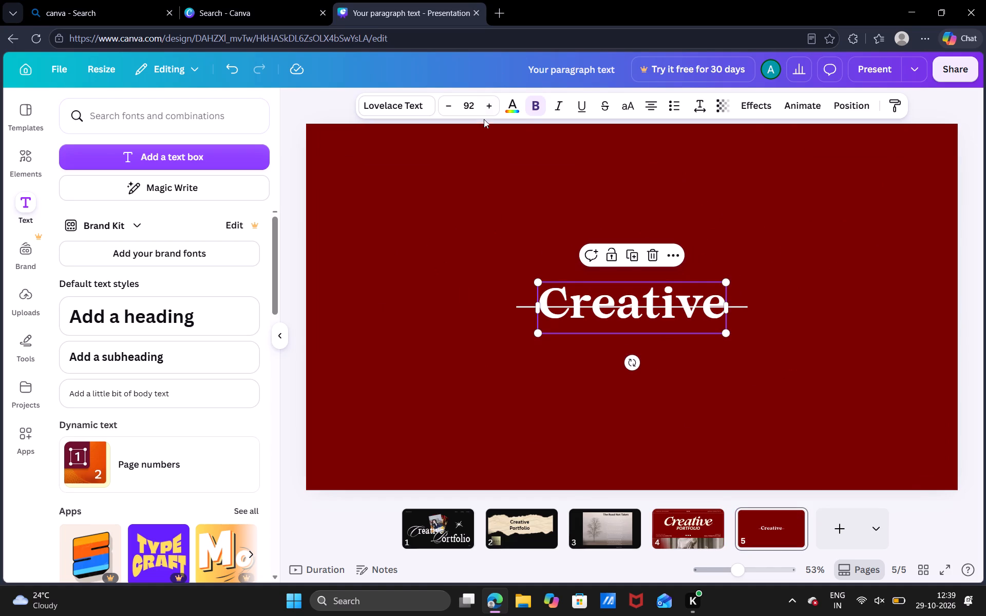
triple_click(487, 109)
double_click(487, 109)
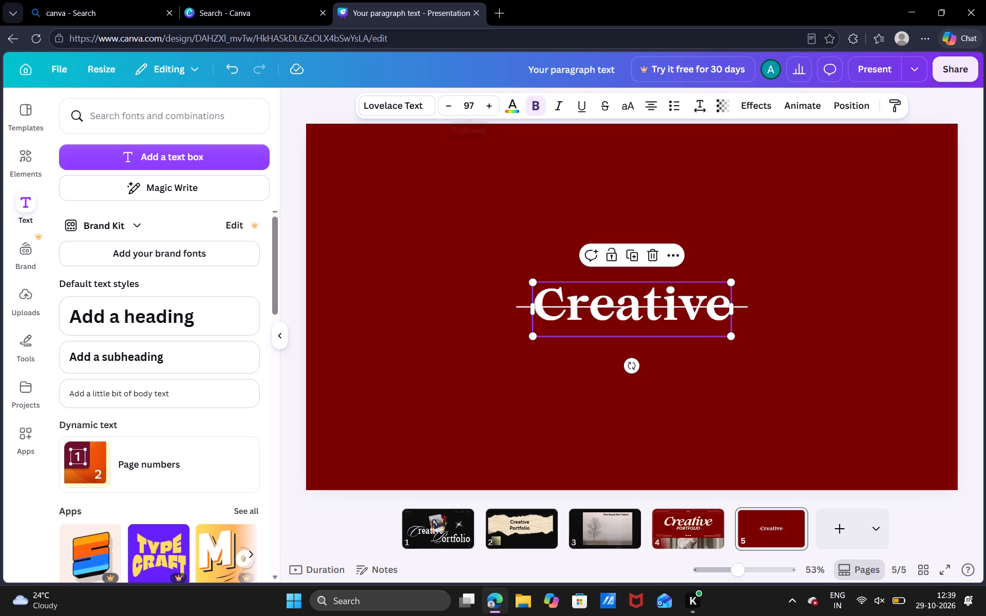
click(470, 103)
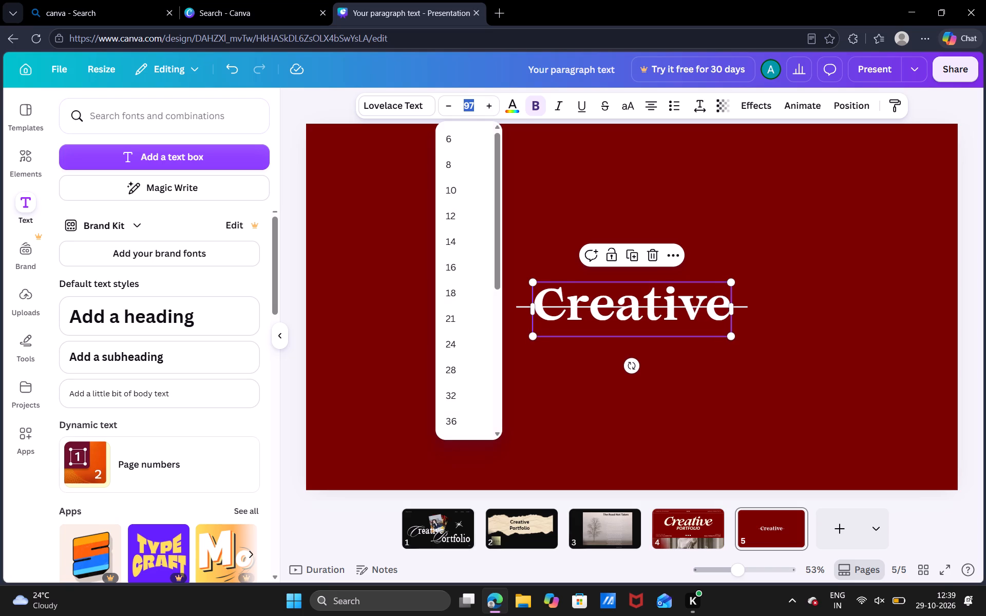
text(238)
key(Return)
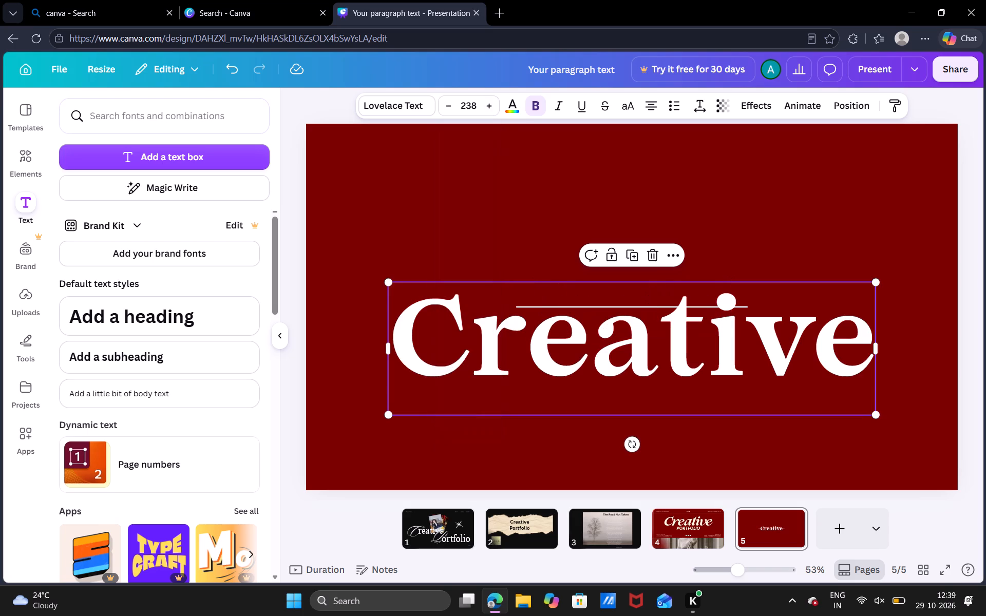
Move the "Creative" heading on page 5 up into the upper half of the page, above the thin white line.
drag(614, 329, 608, 254)
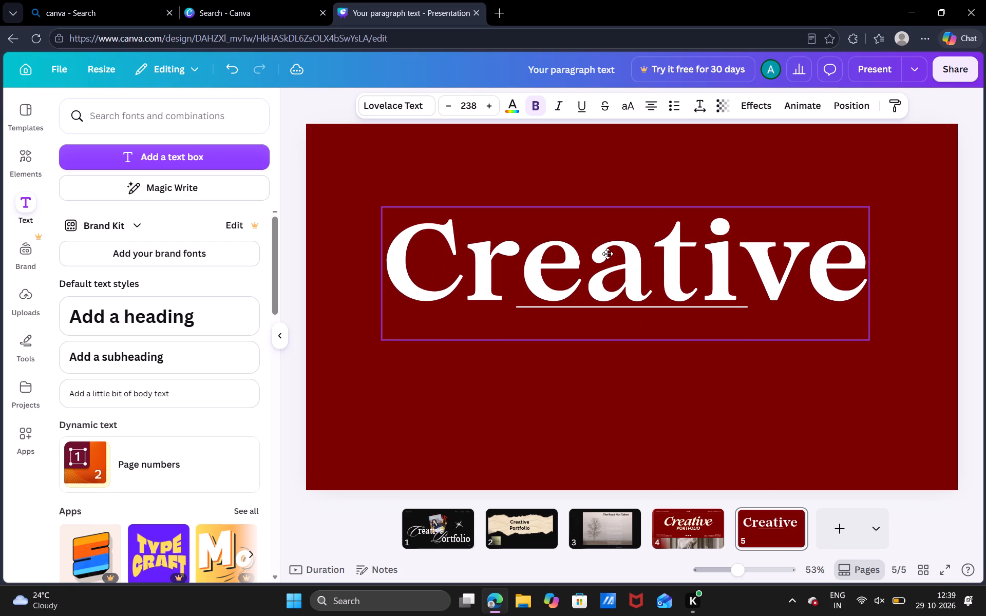
drag(608, 254, 604, 255)
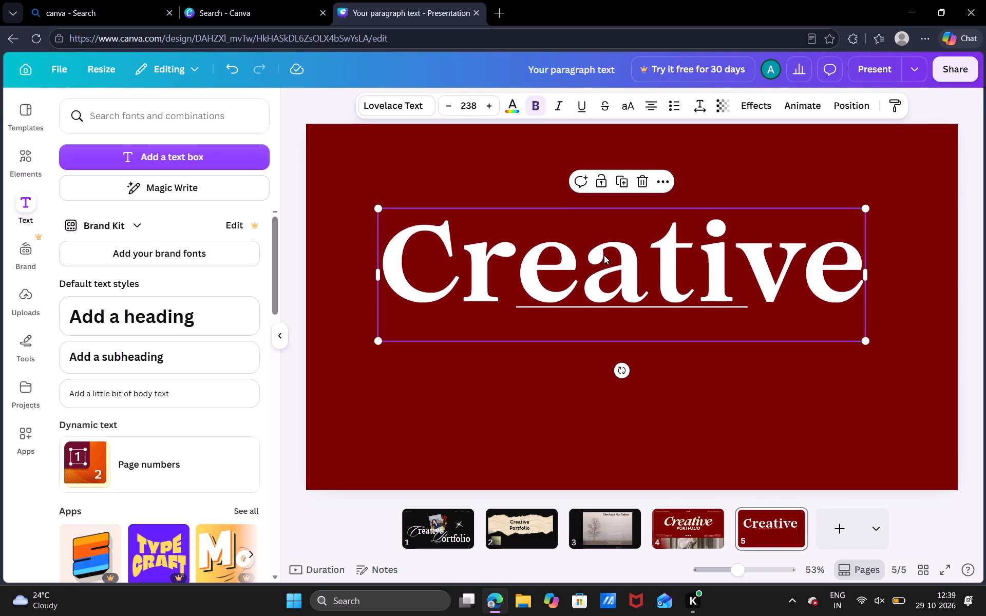
Check the "PORTFOLIO" text settings on page 4, and recolour the page 5 "Creative" heading with the design's light yellow.
click(697, 528)
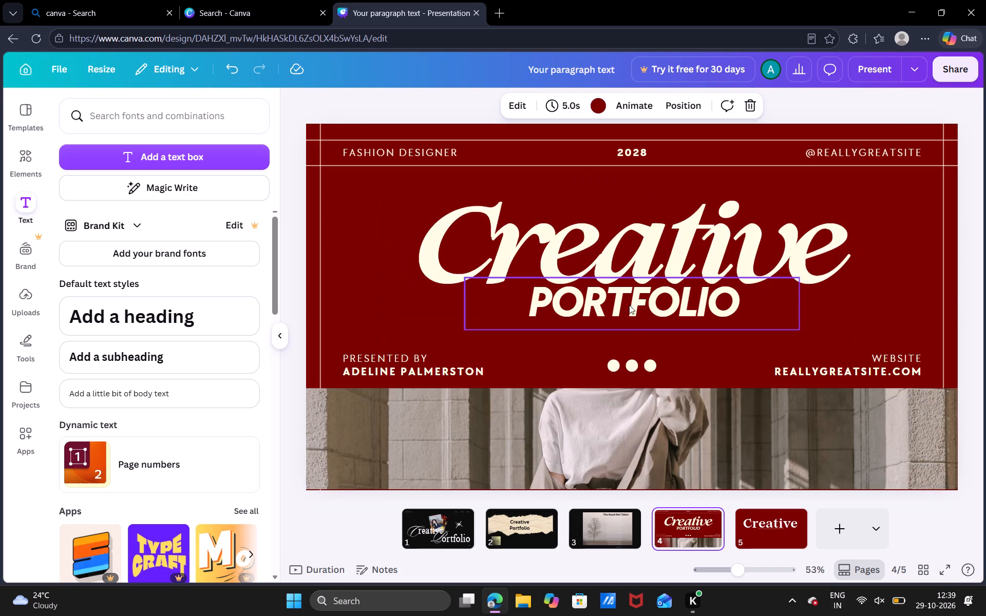
click(628, 302)
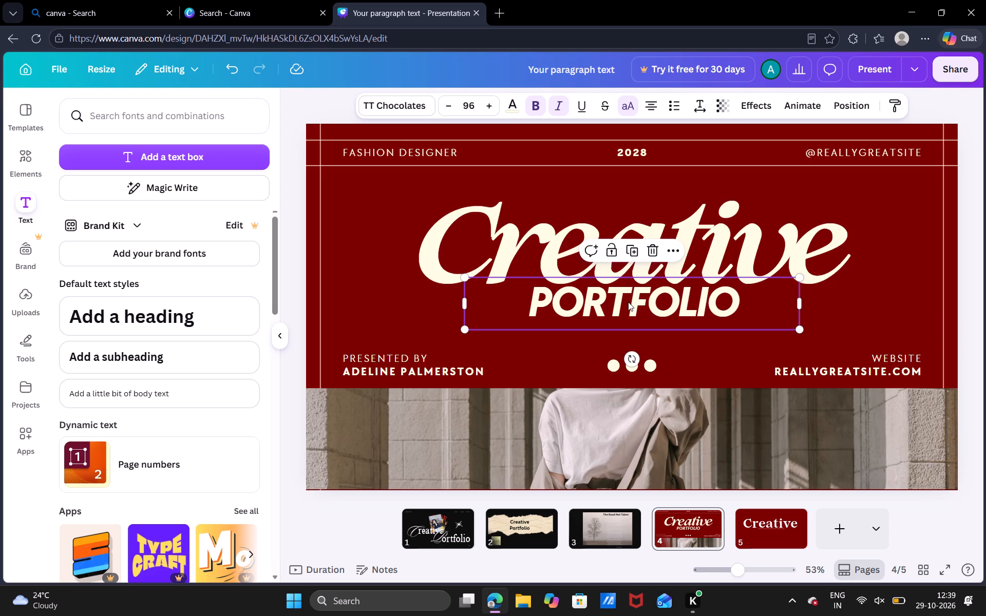
click(767, 522)
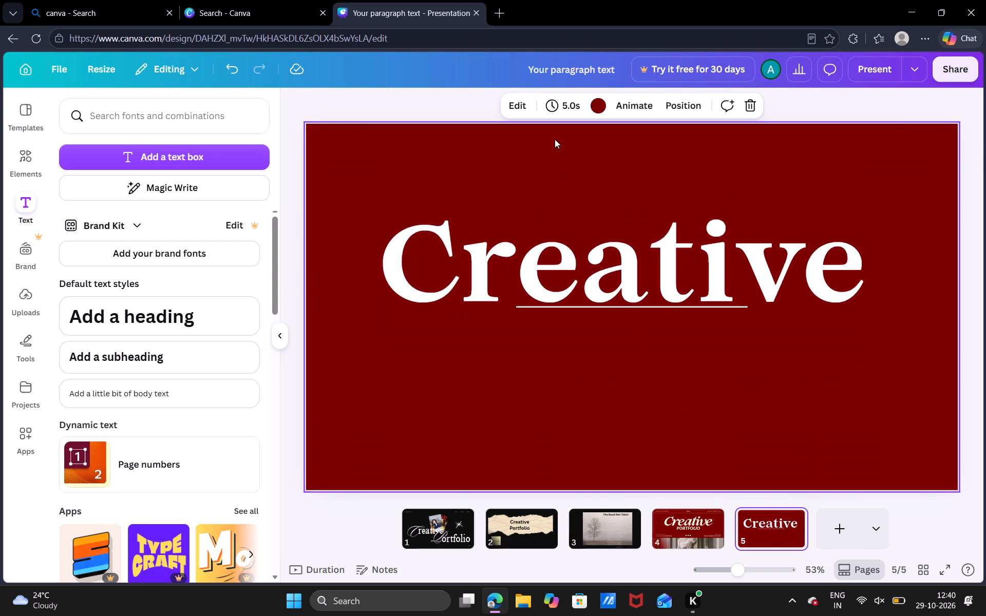
click(561, 273)
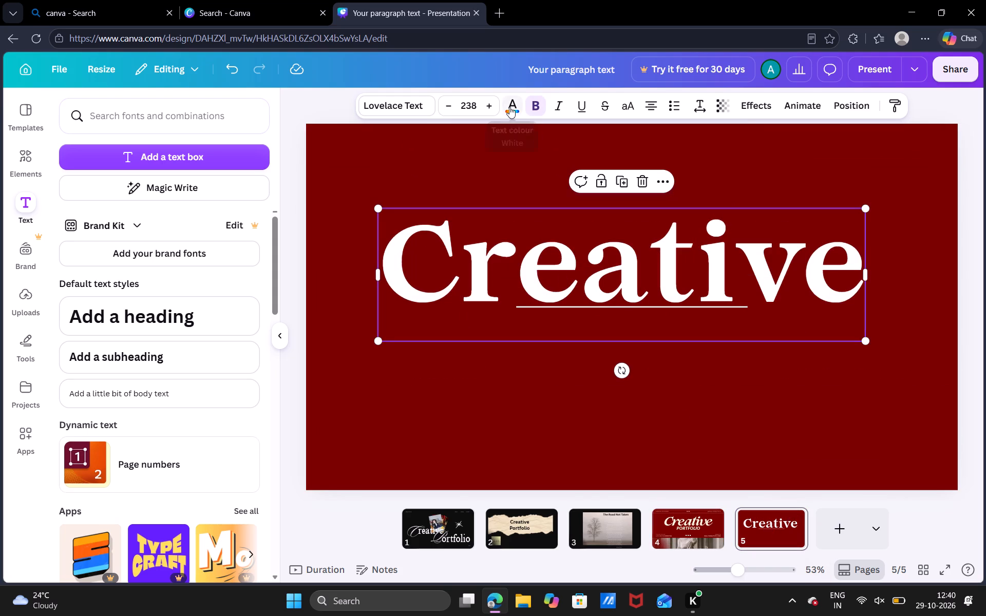
click(509, 107)
click(180, 133)
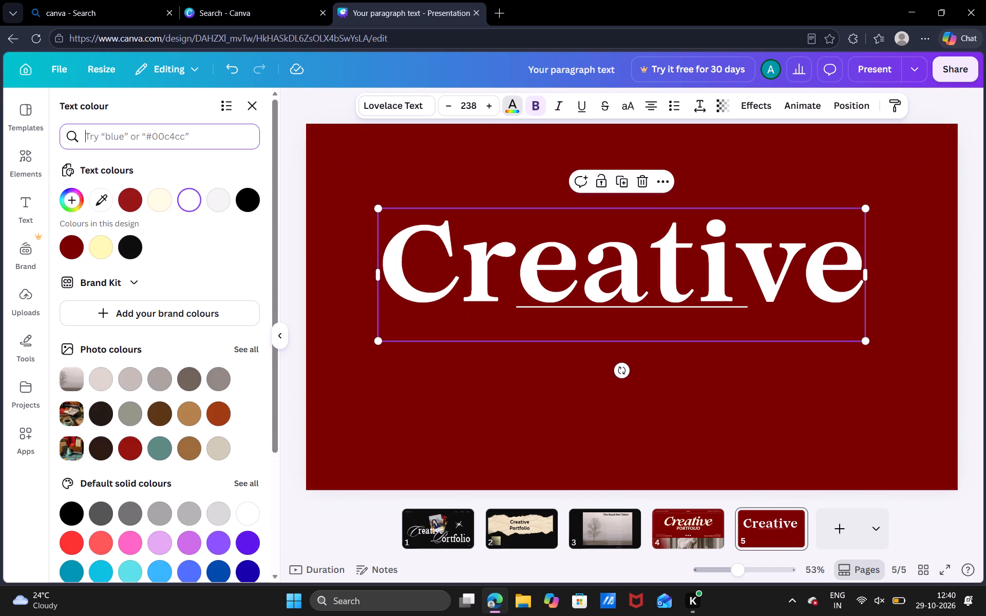
click(95, 244)
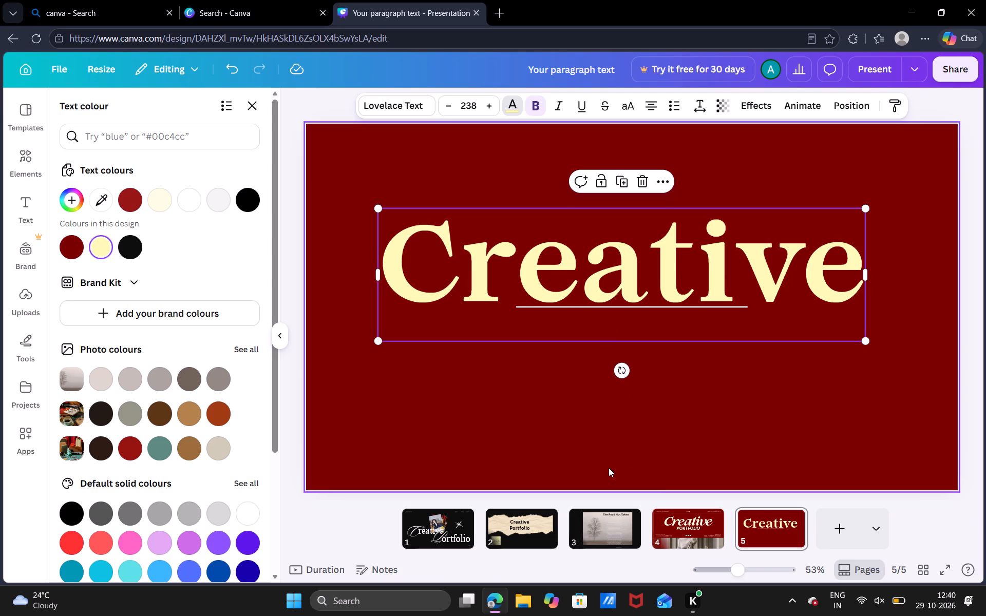
Compare the text colour of the "Creative" title on page 4 with that of the page 5 heading.
click(701, 511)
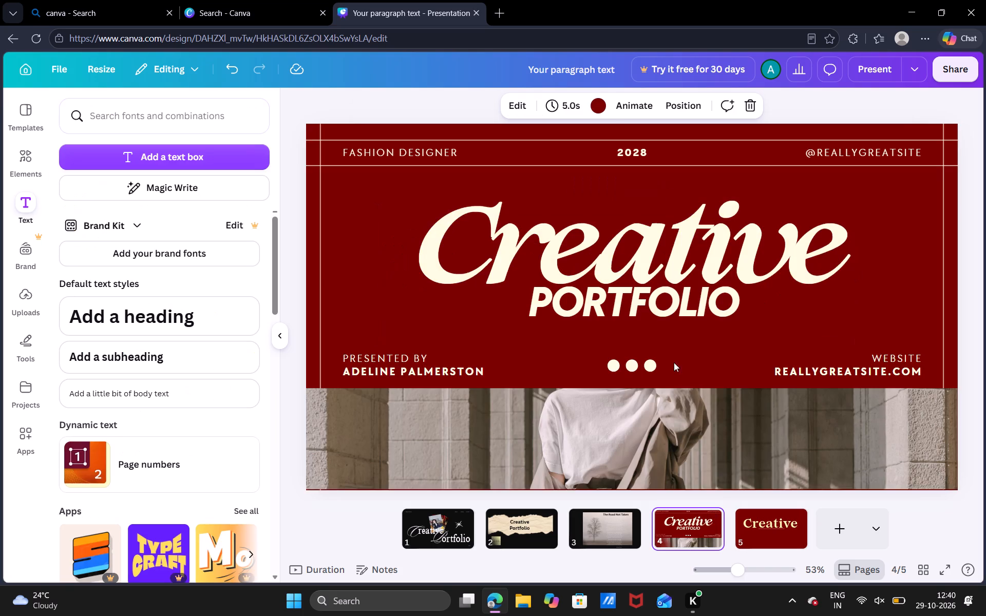
click(646, 249)
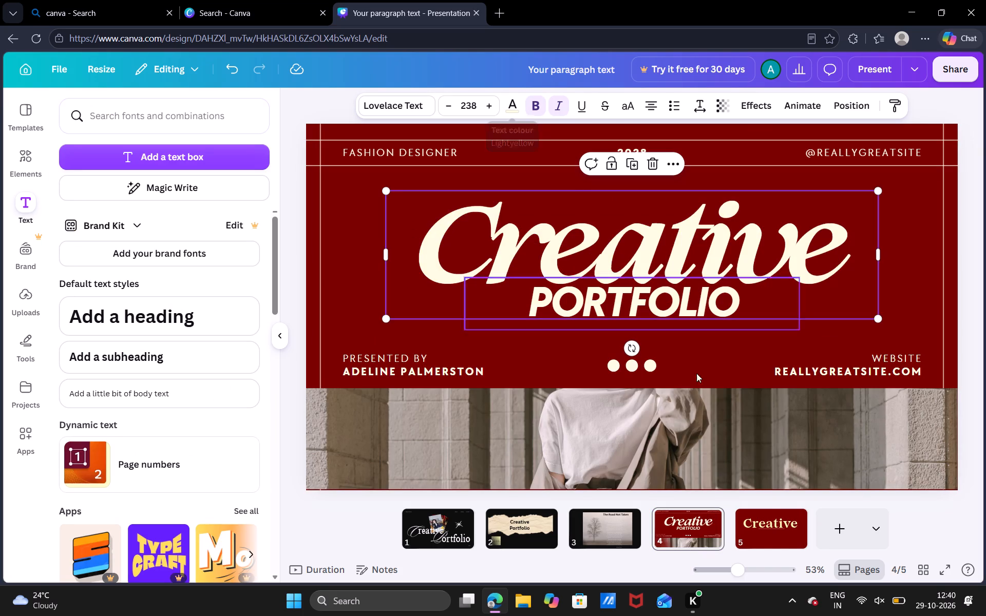
click(754, 529)
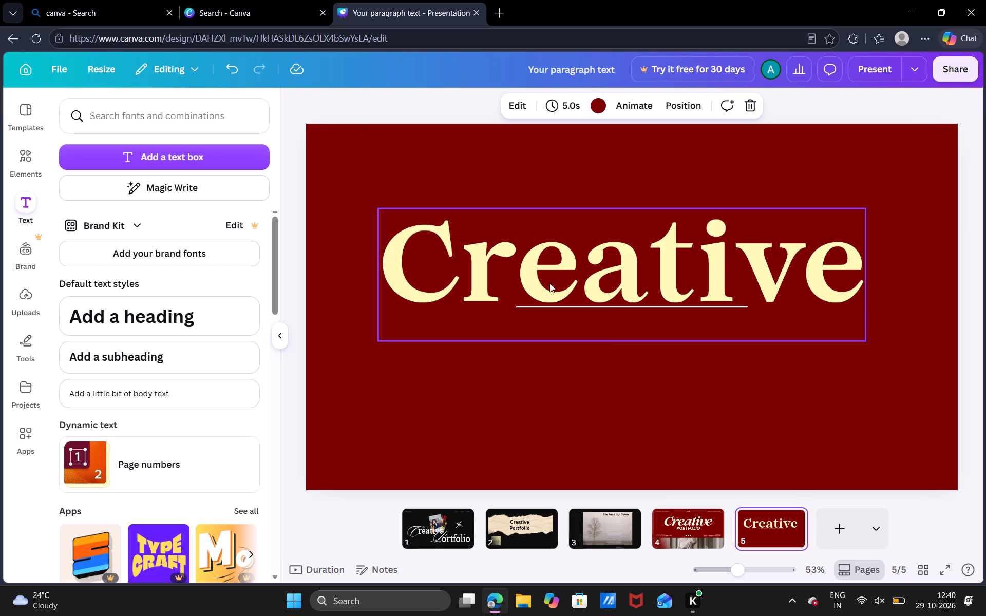
click(418, 283)
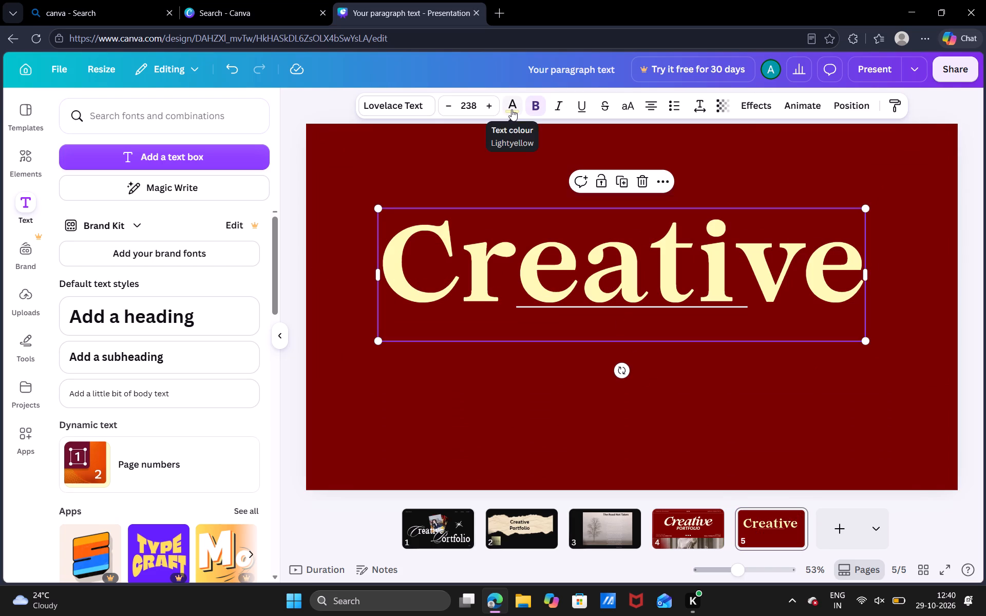
click(609, 322)
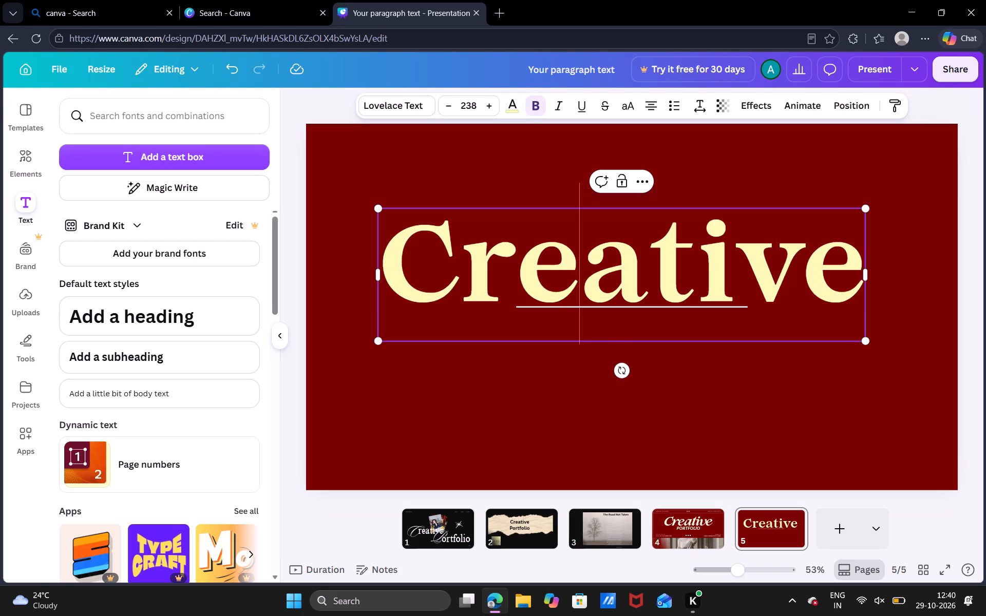
Add a subheading below "Creative" on page 5 and set its font to TT Chocolates, matching "PORTFOLIO" on page 4.
click(146, 357)
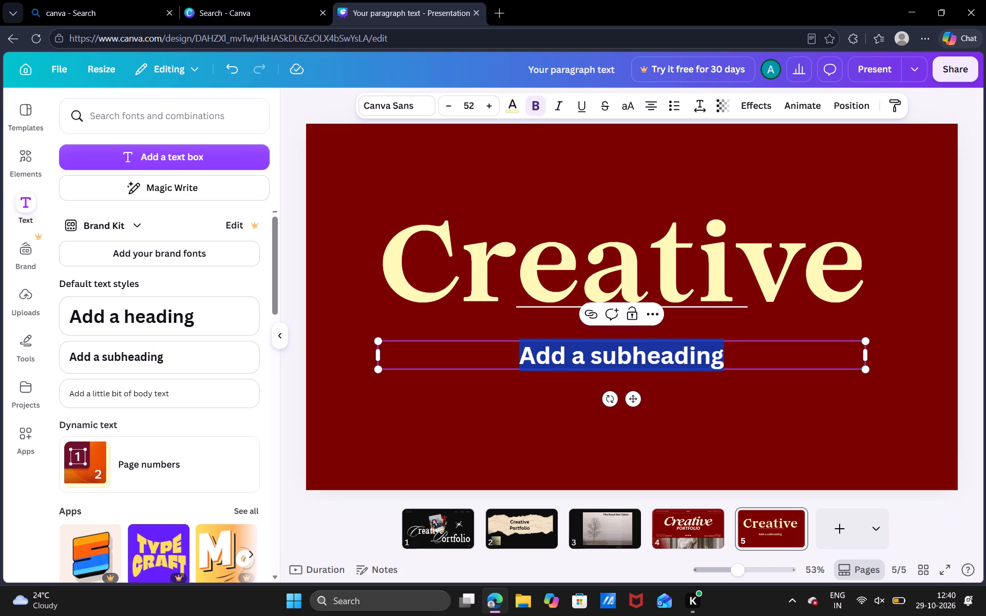
click(681, 540)
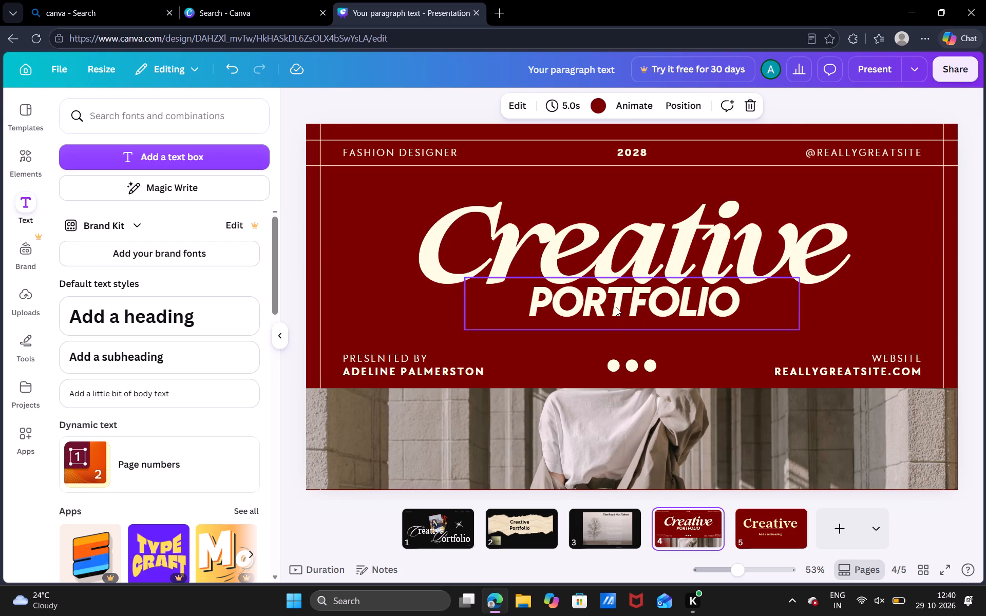
click(616, 307)
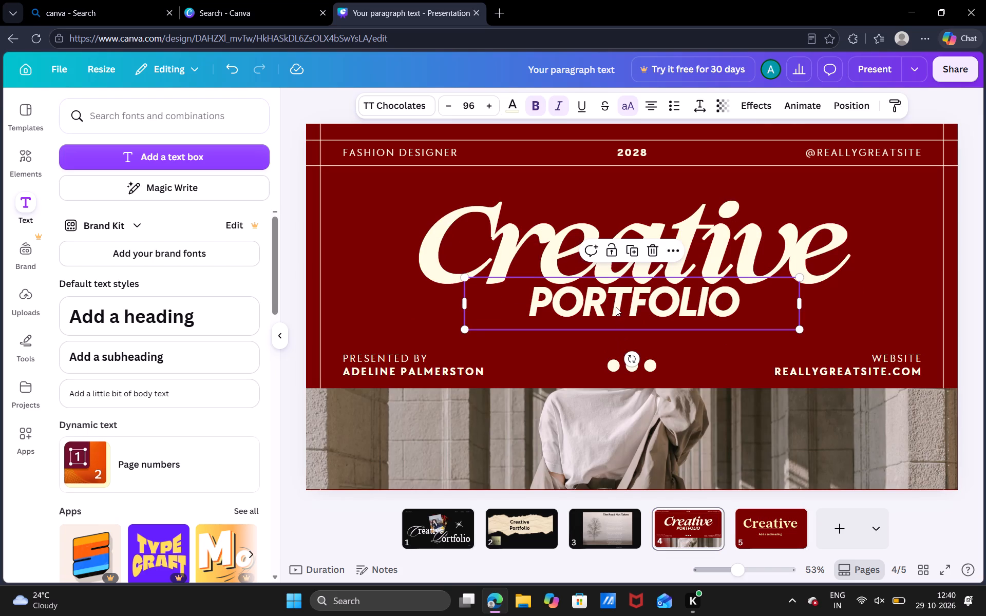
click(773, 513)
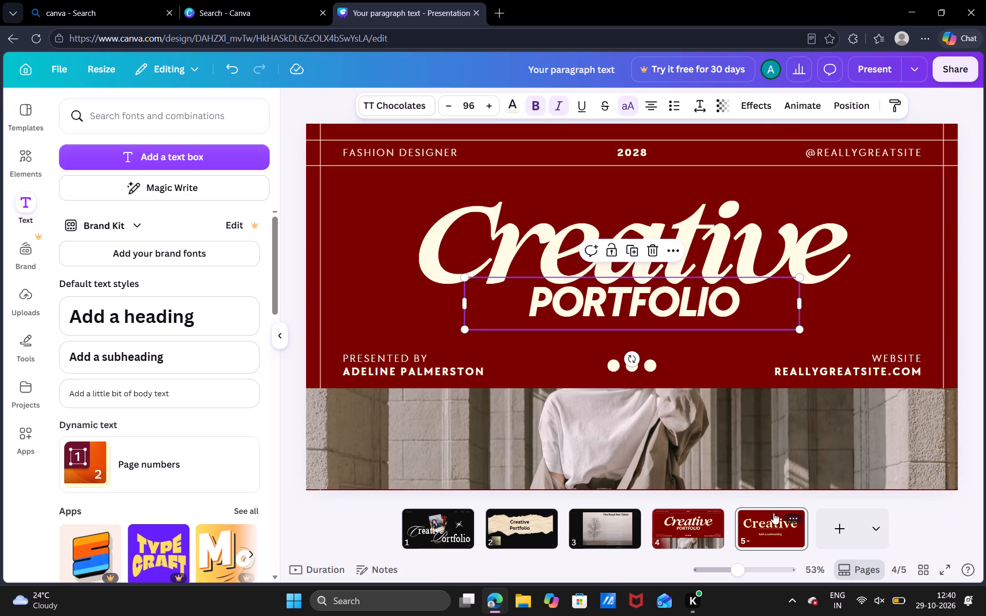
click(647, 358)
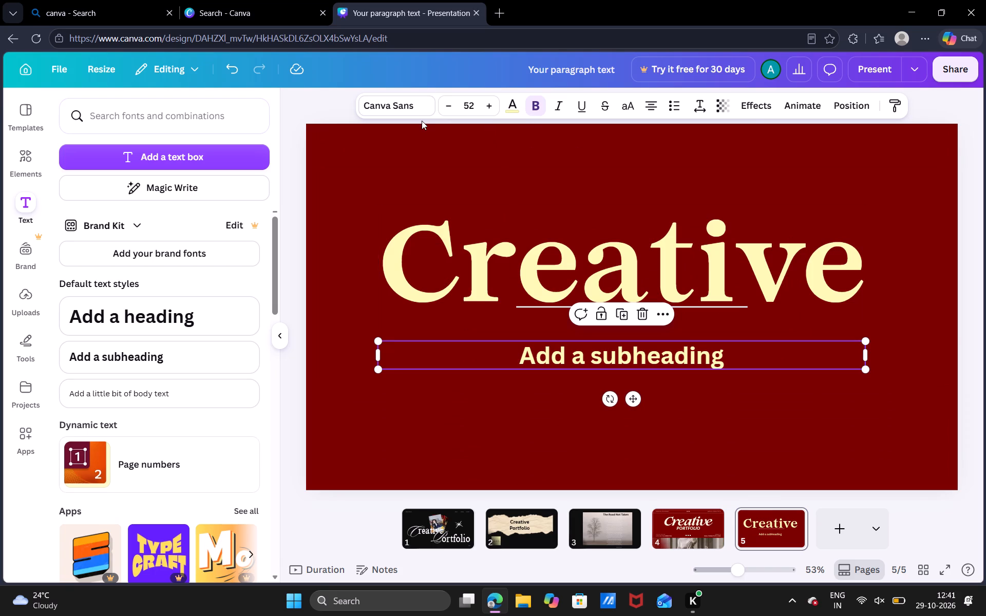
click(415, 97)
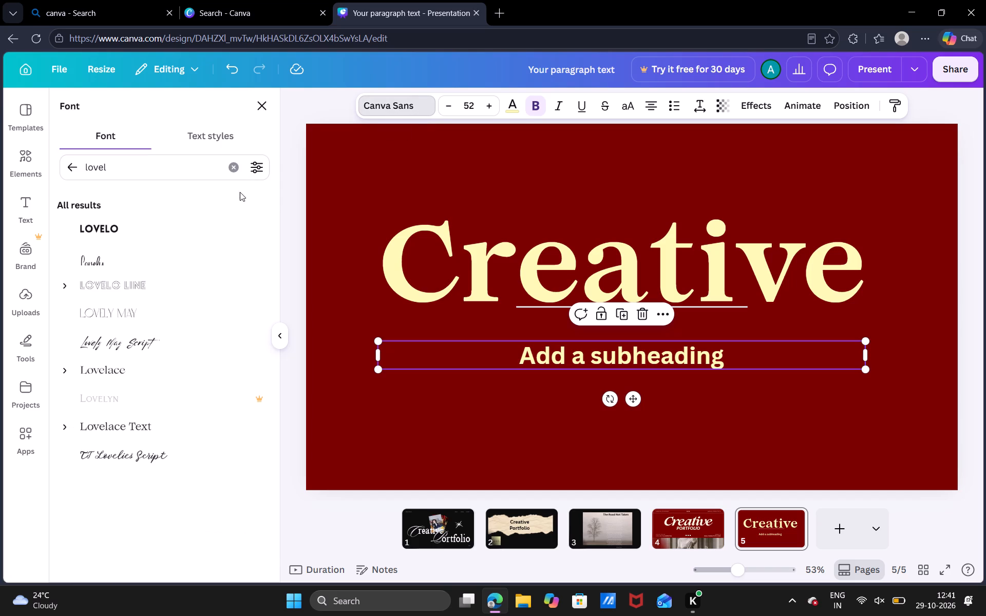
click(233, 171)
text(tt ch)
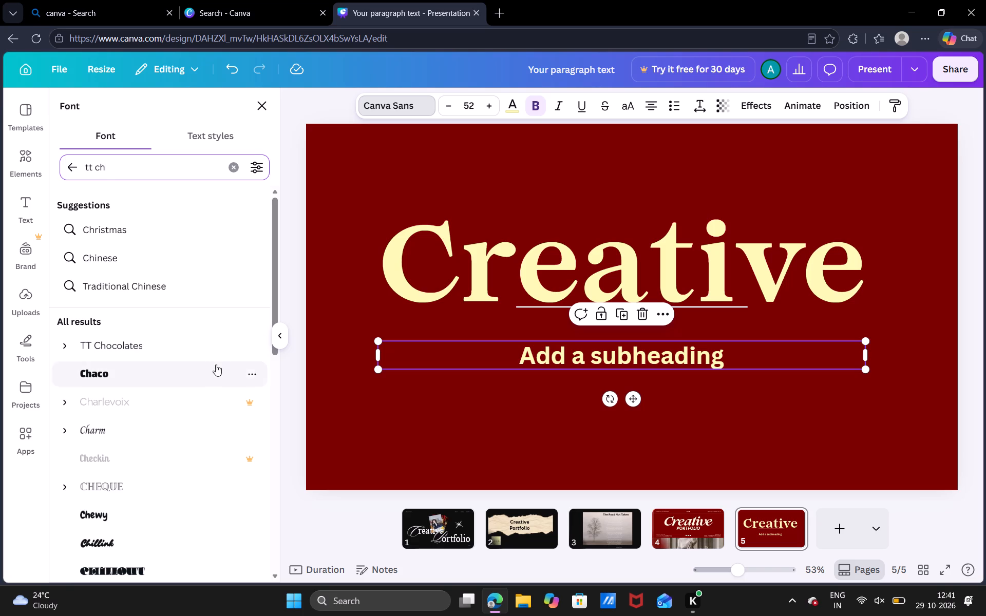
click(198, 345)
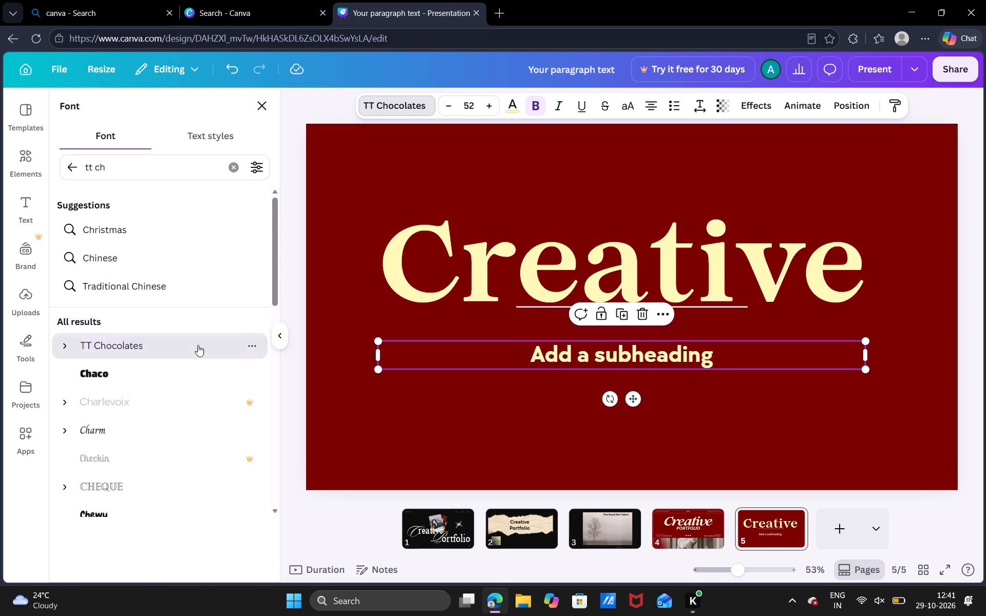
Replace the placeholder subheading text on page 5 with "PORTFOLIO".
click(723, 356)
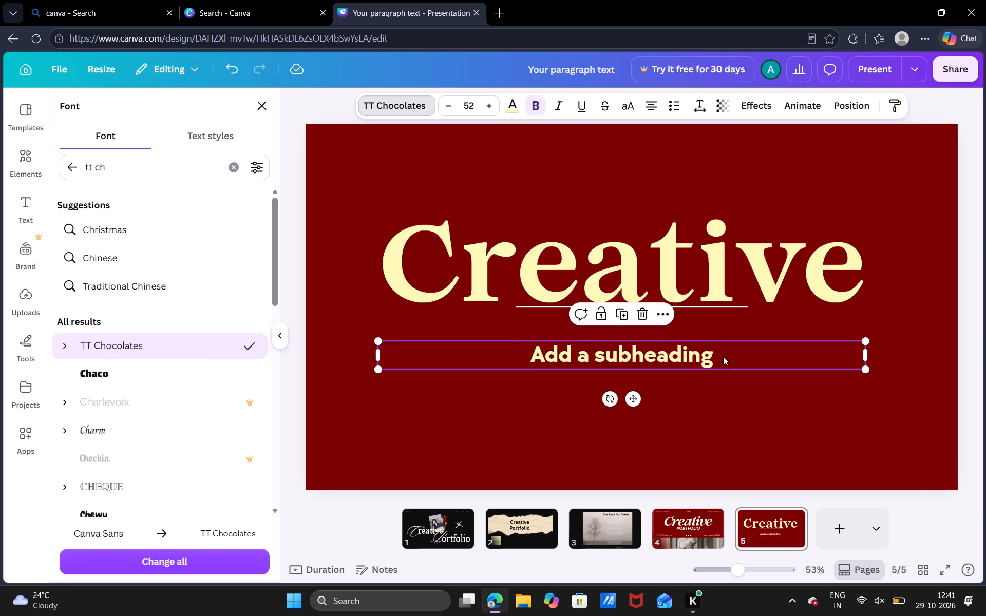
key(BackSpace)
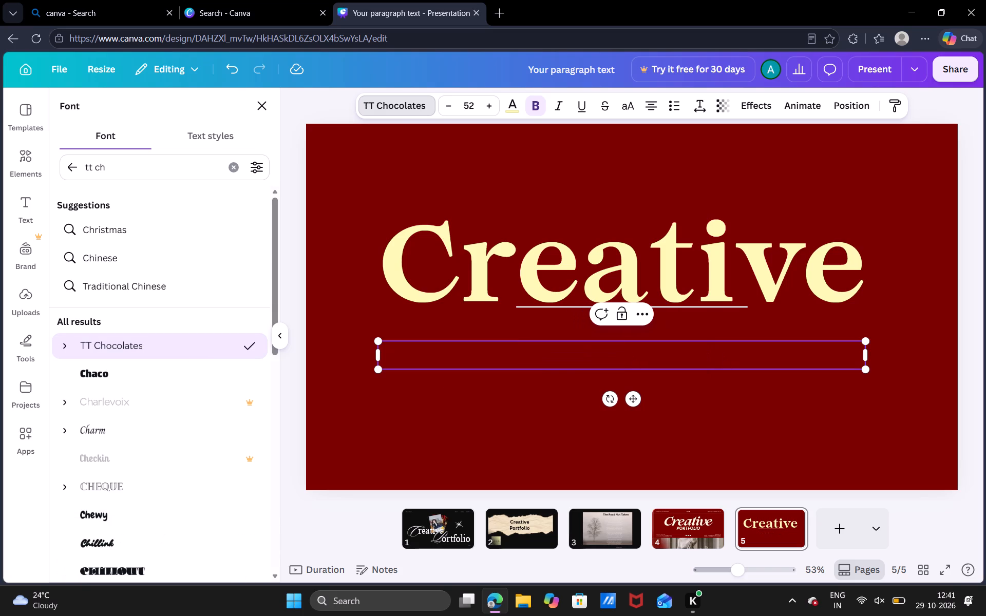
key(p)
text(ORTFOLIO)
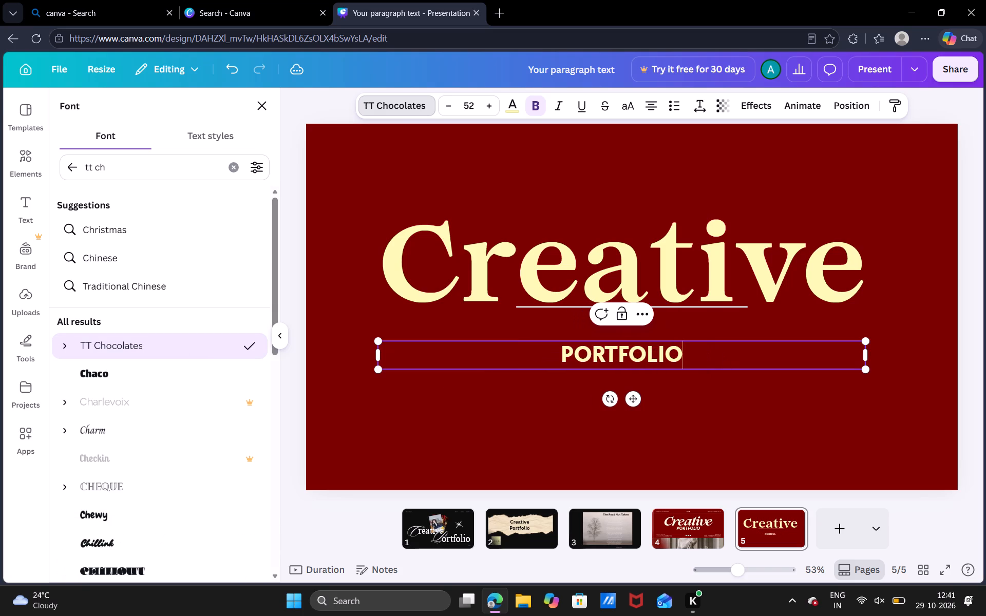
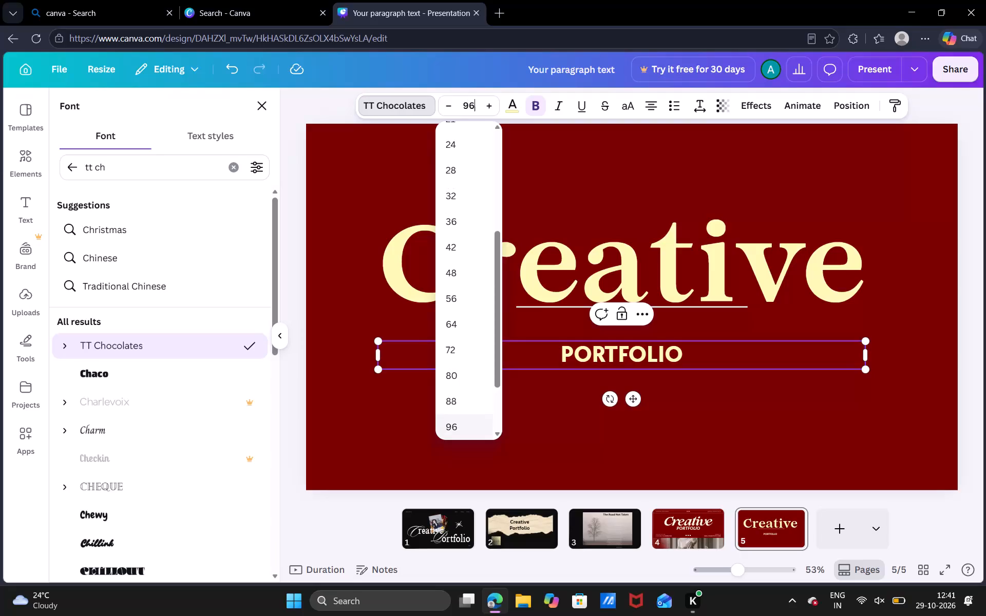
Set the page 5 "PORTFOLIO" text size to 96 and move it up directly beneath the "Creative" heading.
key(Return)
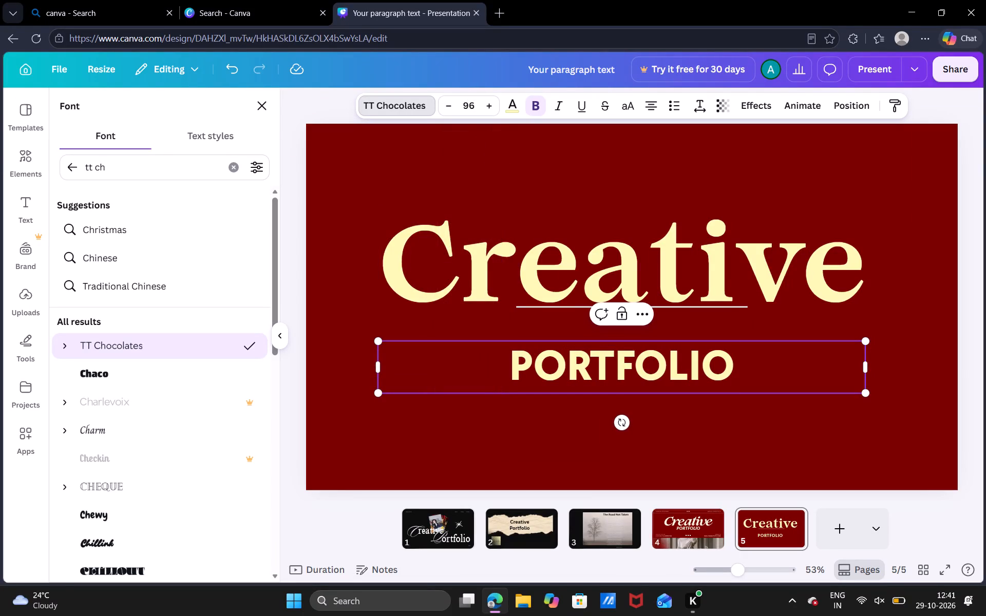
drag(607, 341, 606, 320)
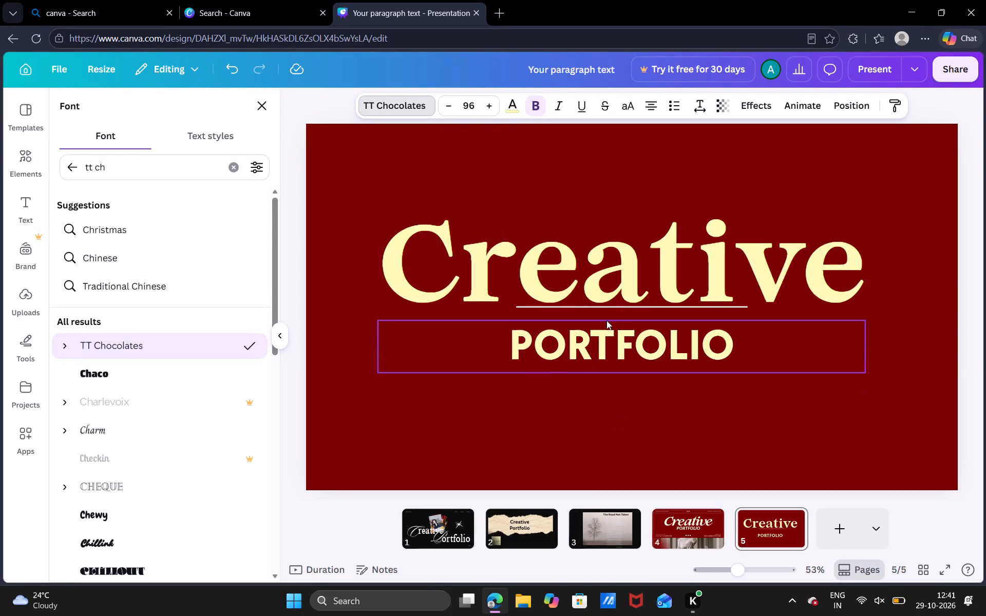
drag(606, 320, 603, 310)
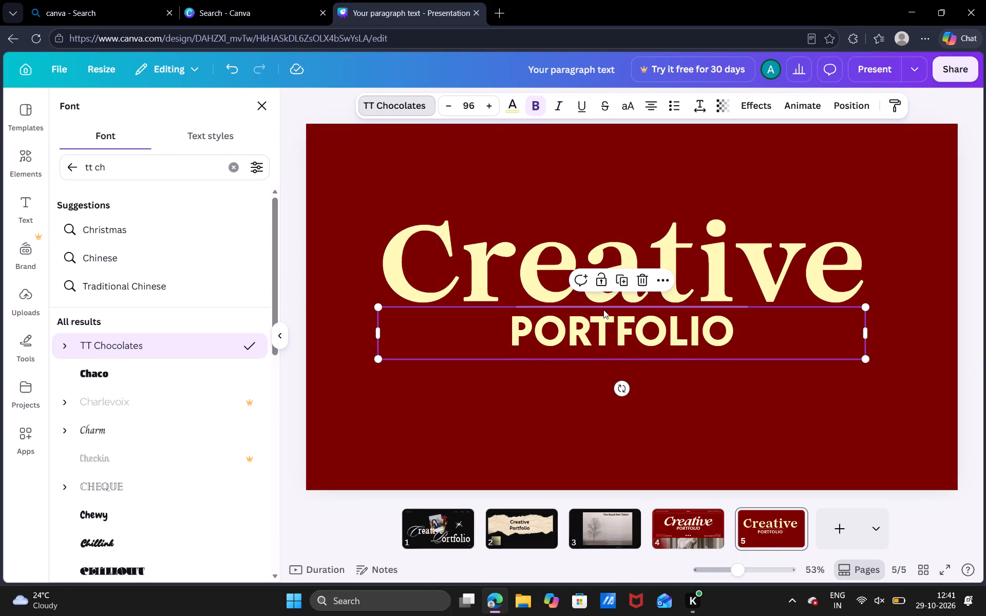
click(573, 383)
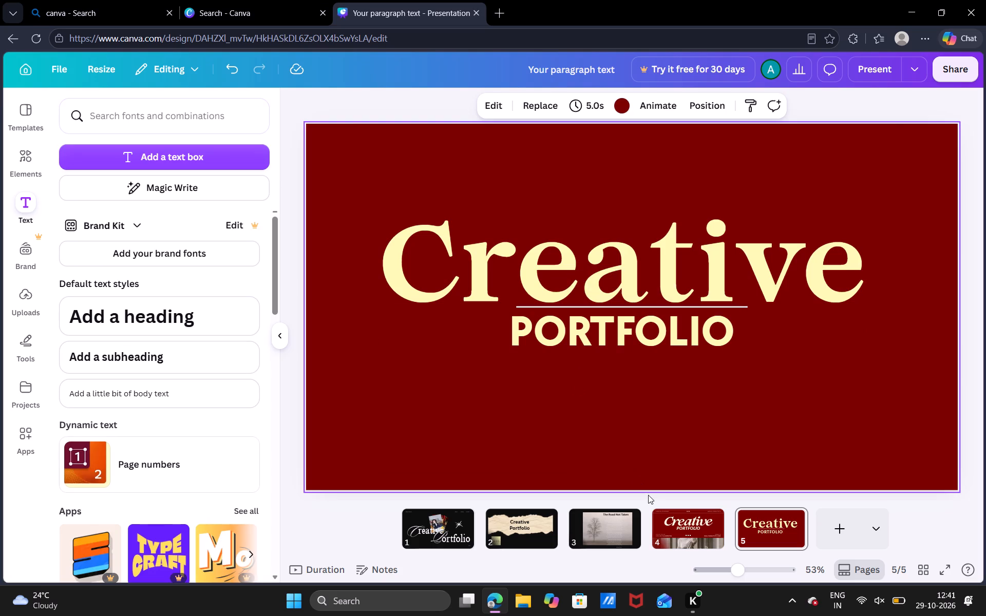
Duplicate the three cream dots on page 4 and move the copy onto page 5.
click(690, 530)
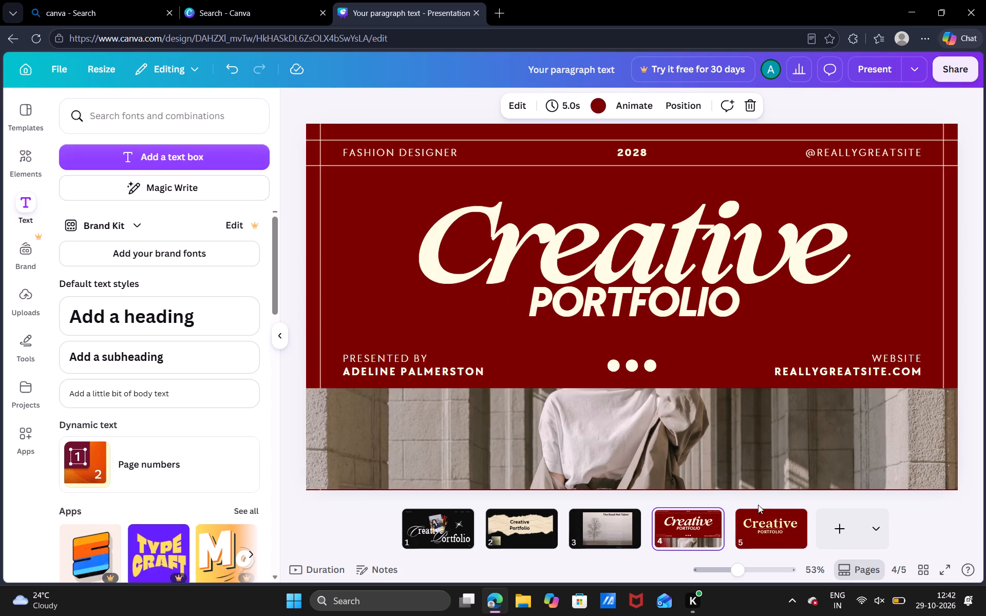
click(626, 363)
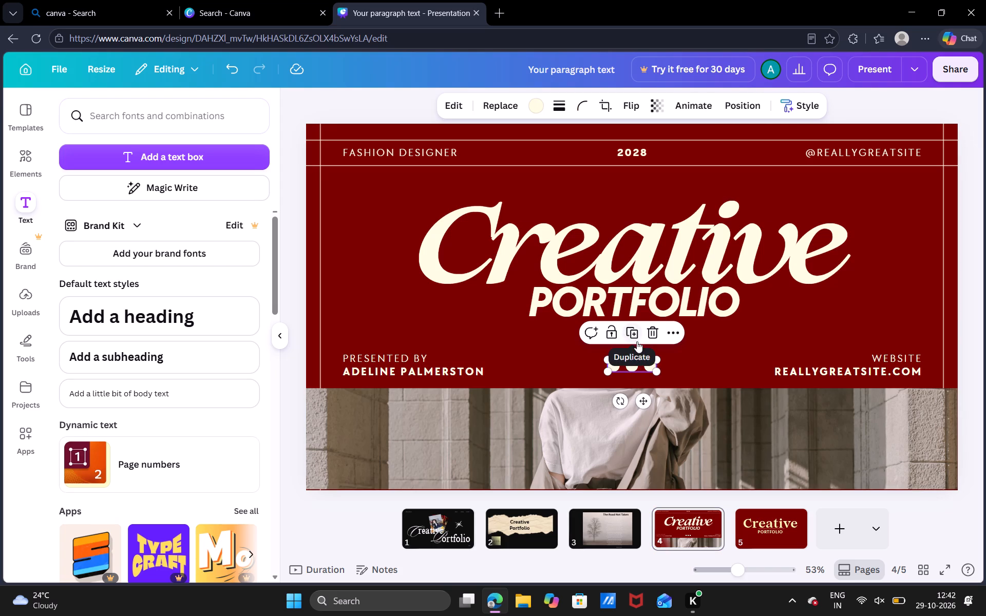
click(634, 339)
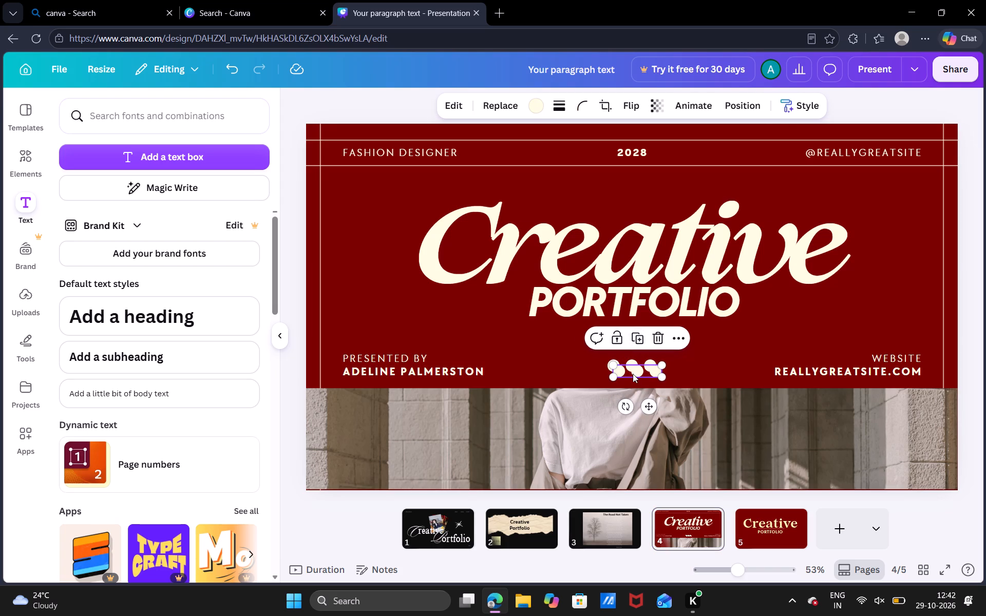
drag(629, 368, 761, 532)
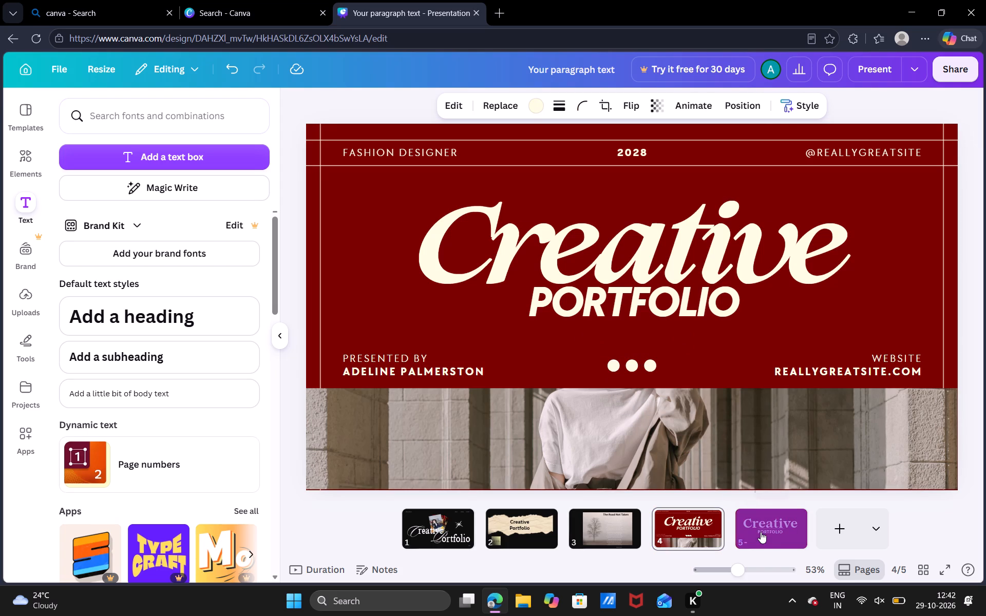
drag(761, 532, 761, 533)
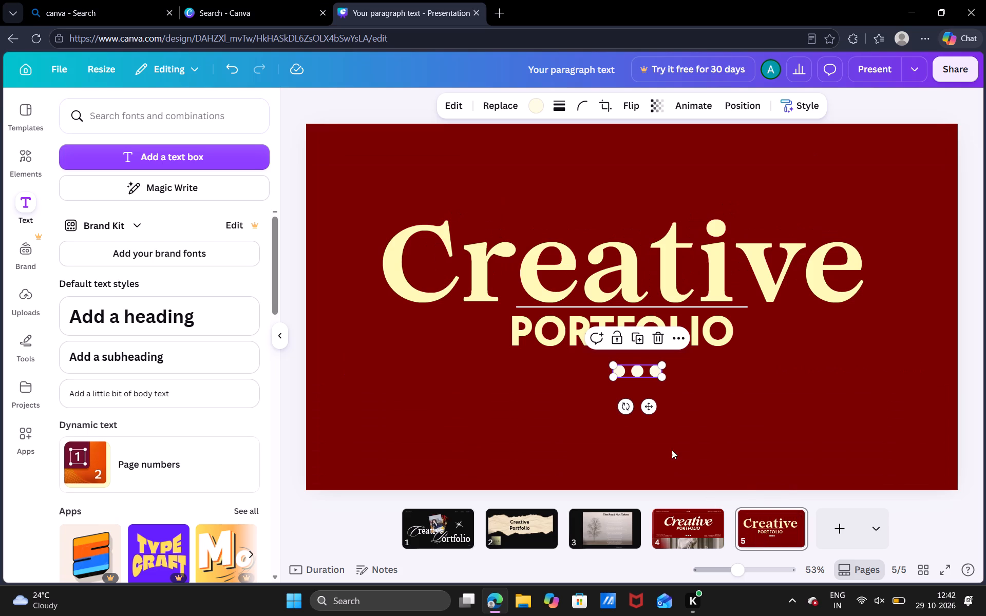
click(560, 410)
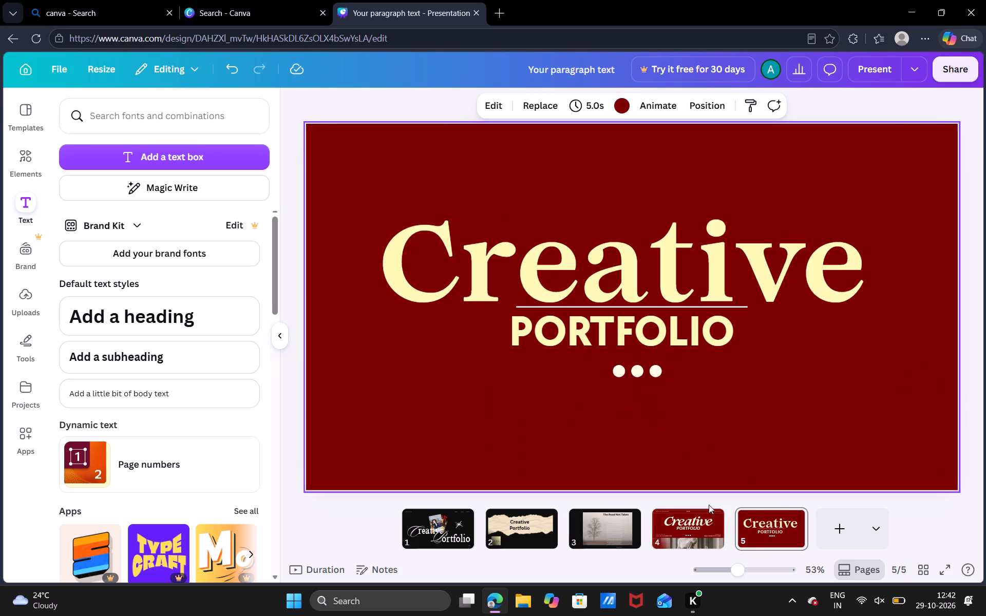
Compare the "Creative" title's text settings on pages 4 and 5, and check those of "PRESENTED BY" on page 4.
click(683, 528)
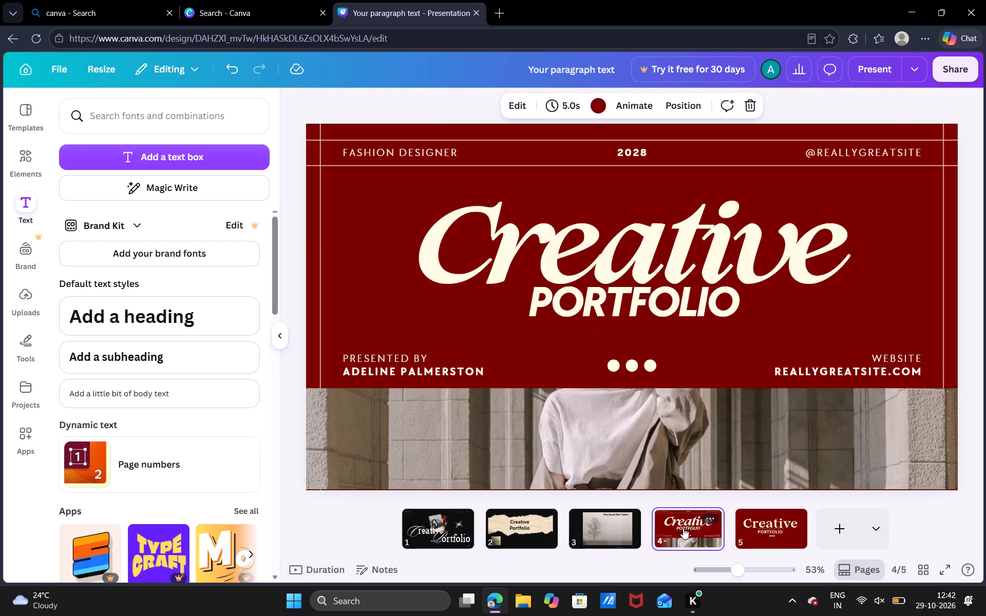
click(770, 536)
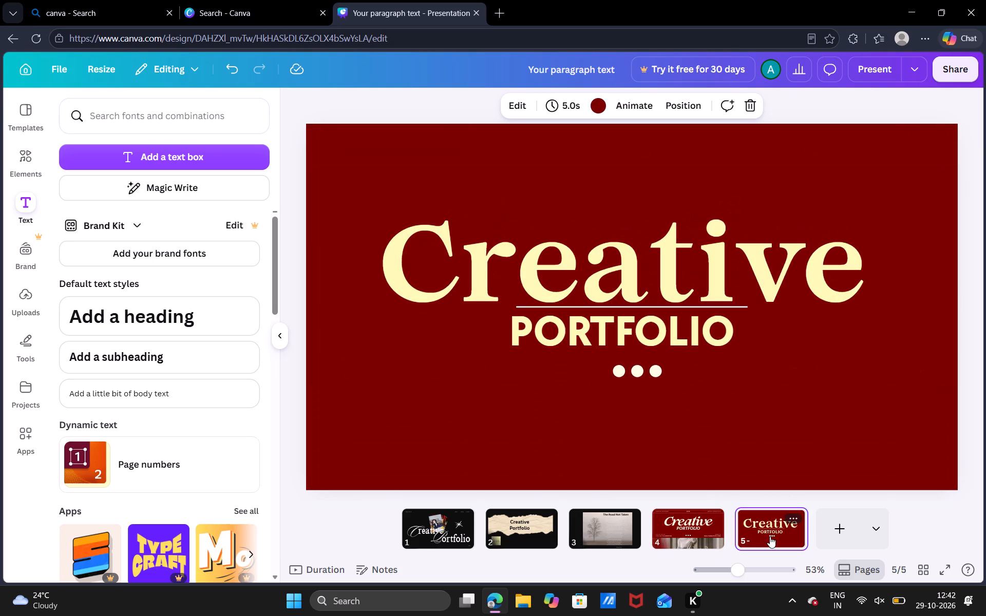
click(697, 529)
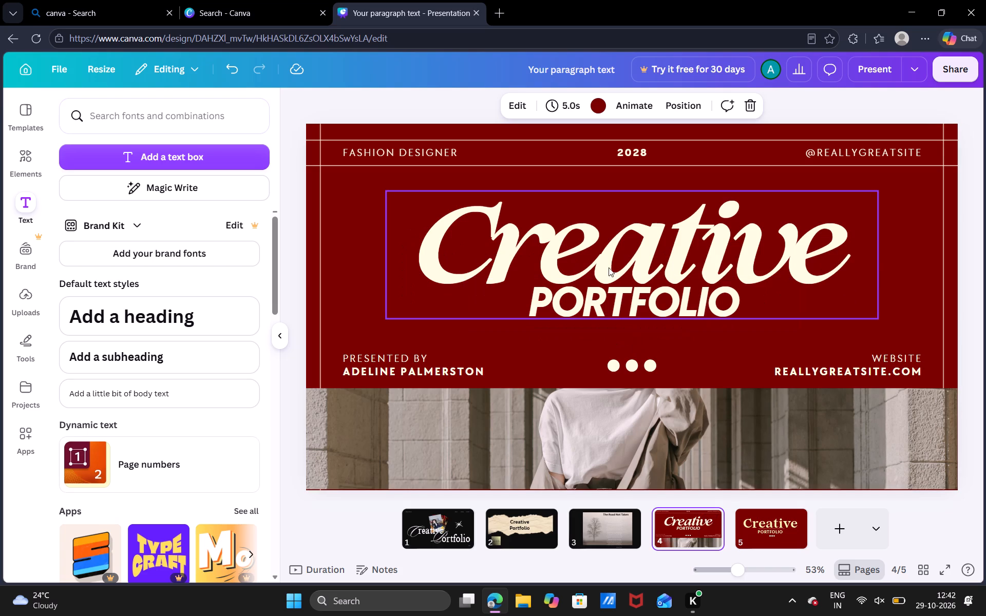
click(599, 247)
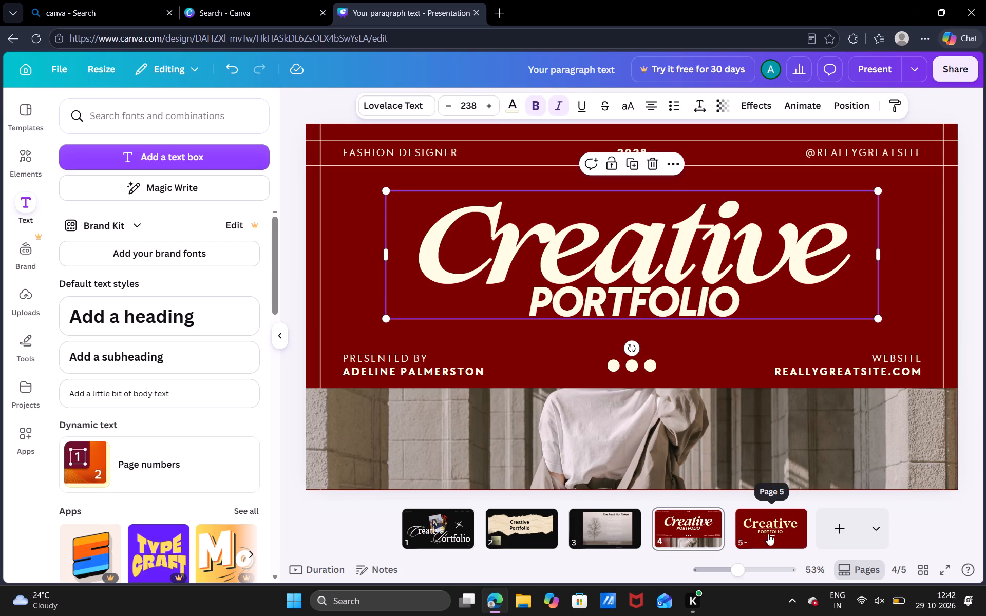
click(785, 549)
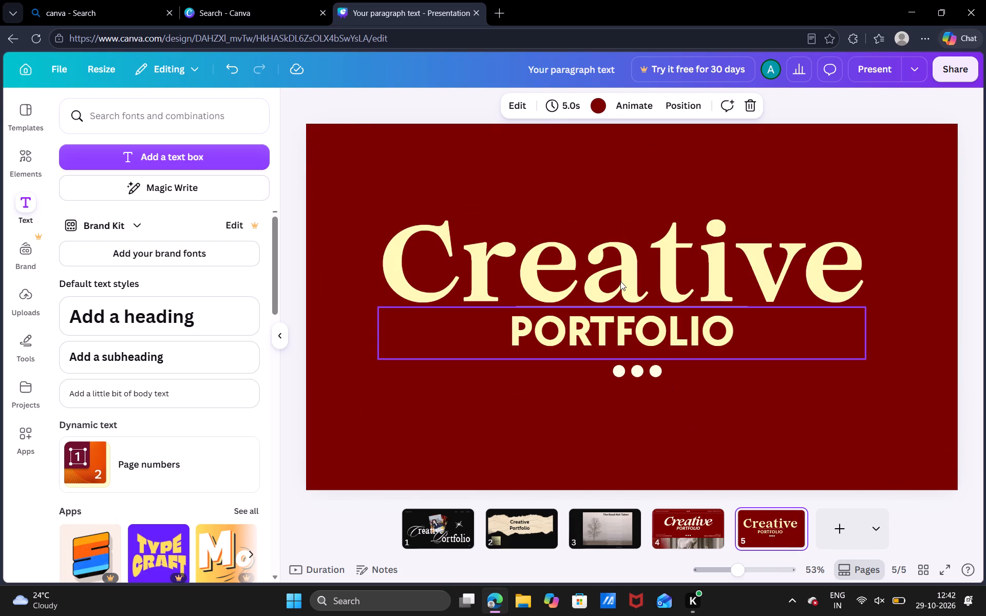
click(620, 281)
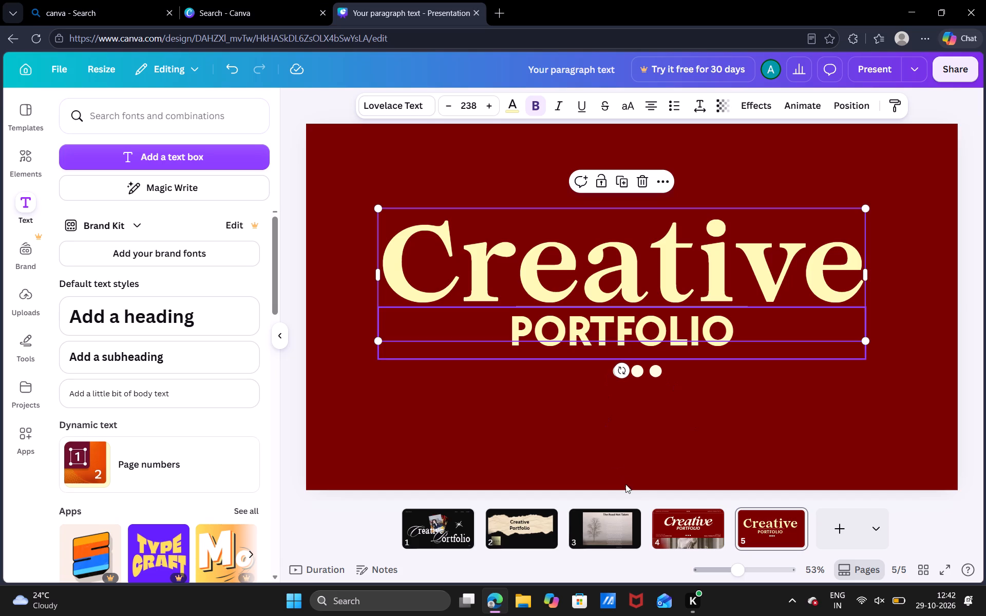
click(668, 521)
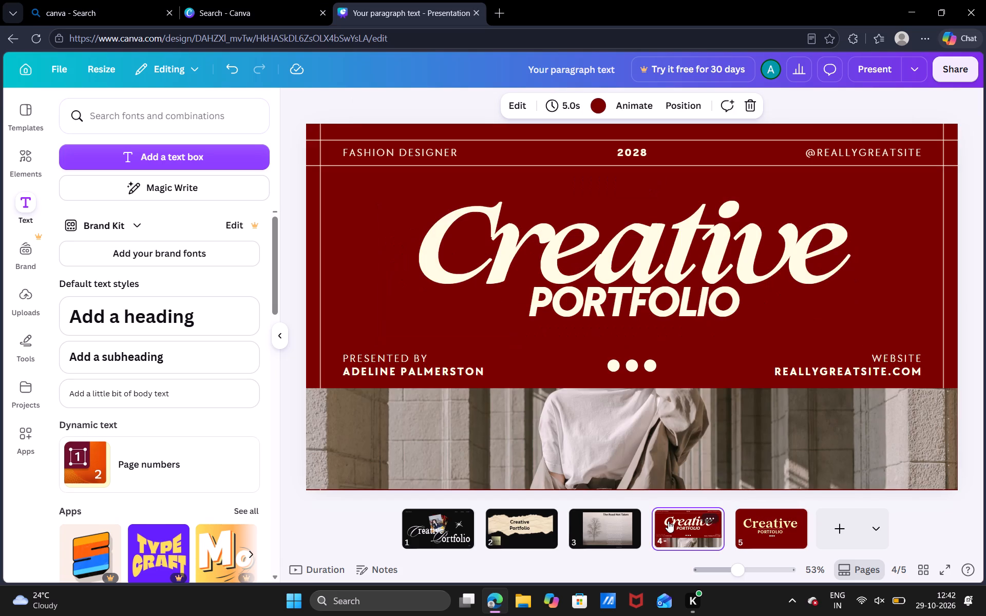
click(401, 360)
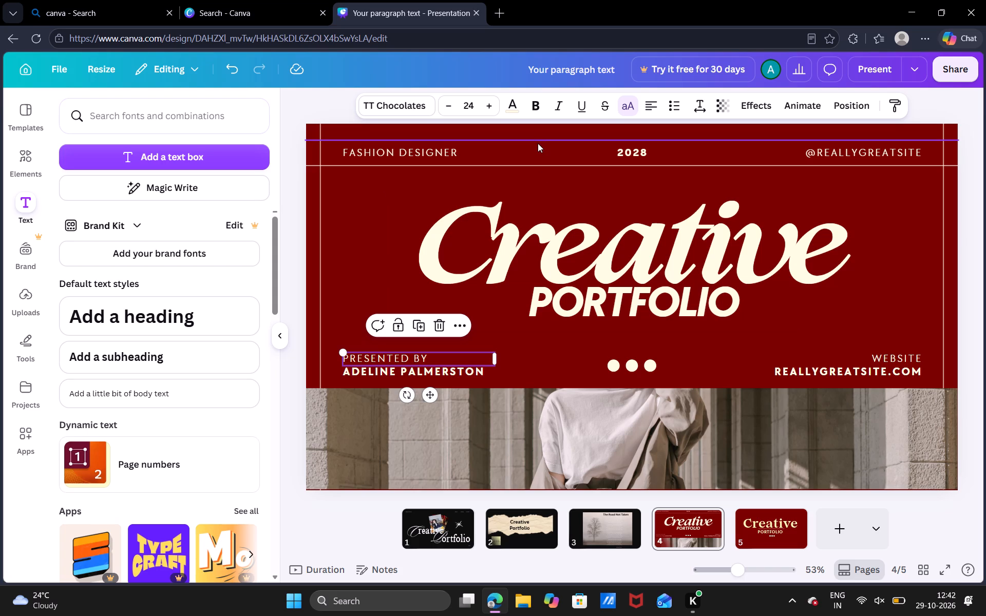
Duplicate the photo strip at the bottom of page 4 and move the copy onto page 5.
click(536, 422)
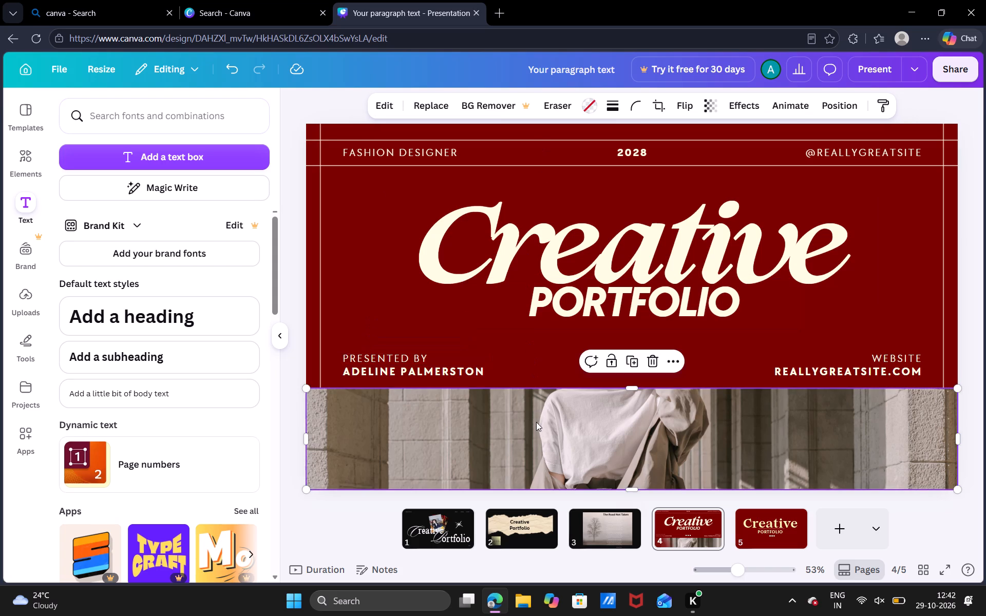
click(632, 359)
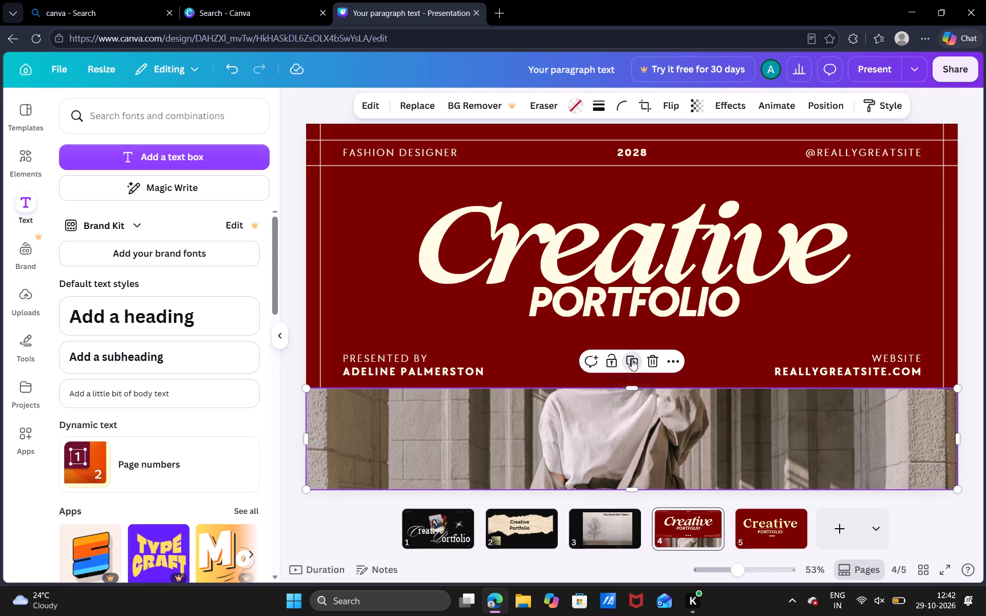
drag(632, 408, 714, 500)
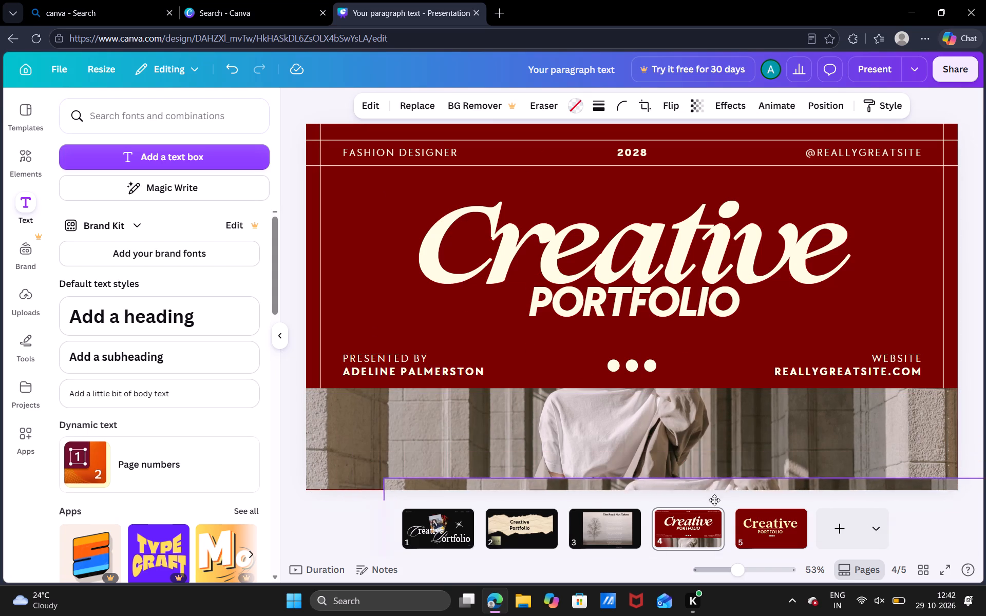
drag(714, 500, 774, 520)
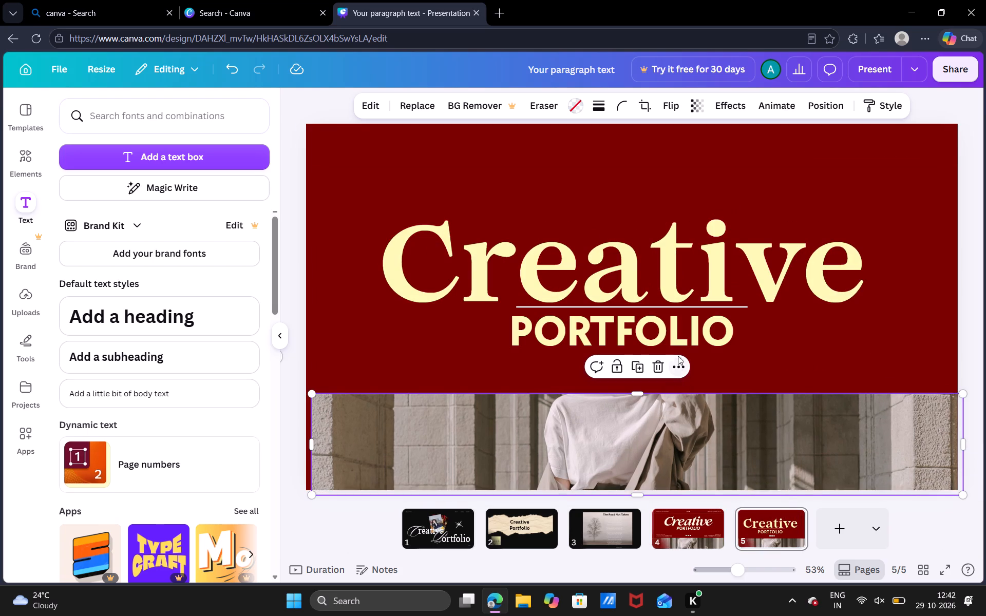
click(766, 523)
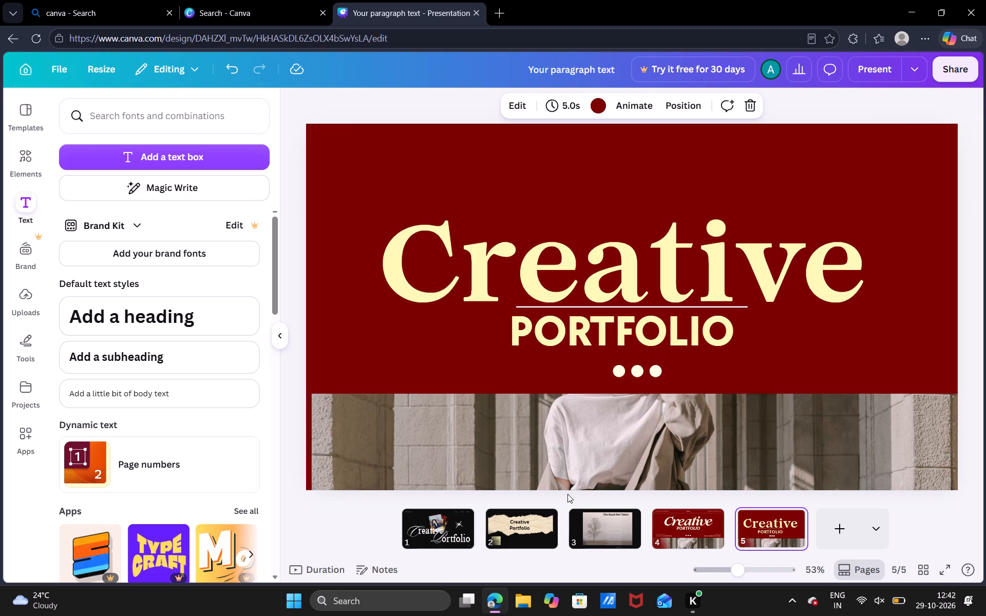
Move the three dots on page 5 so they sit centred beneath "PORTFOLIO", just above the photo strip.
drag(642, 369, 628, 372)
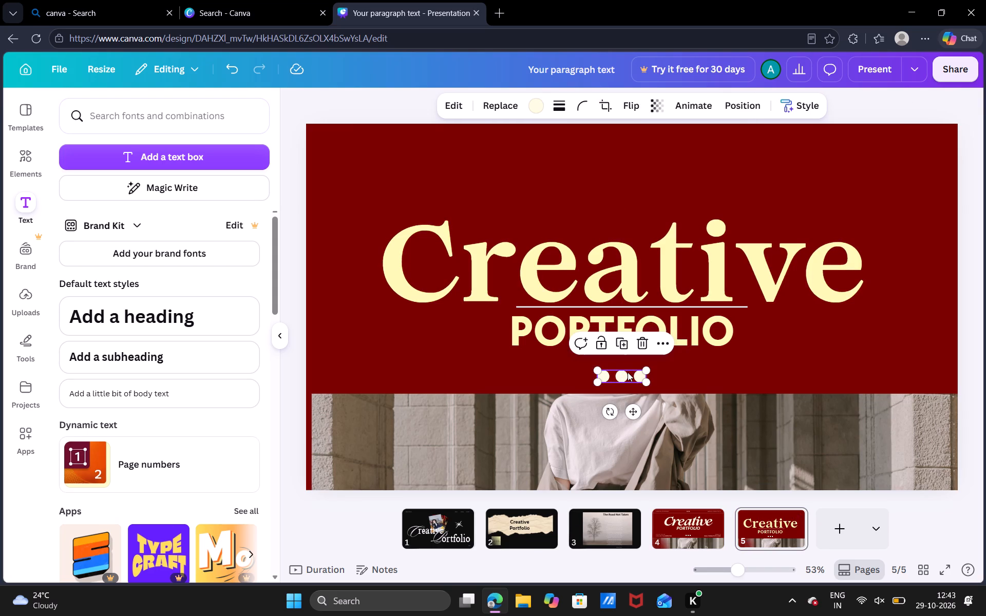
click(416, 374)
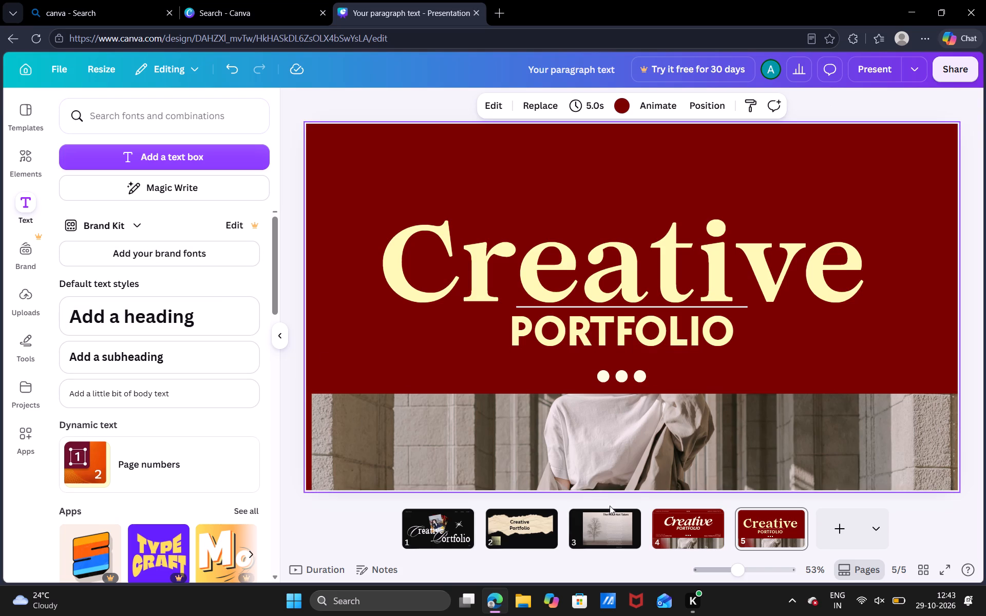
Duplicate the "PRESENTED BY" text on page 4 and move the copy onto page 5.
click(692, 528)
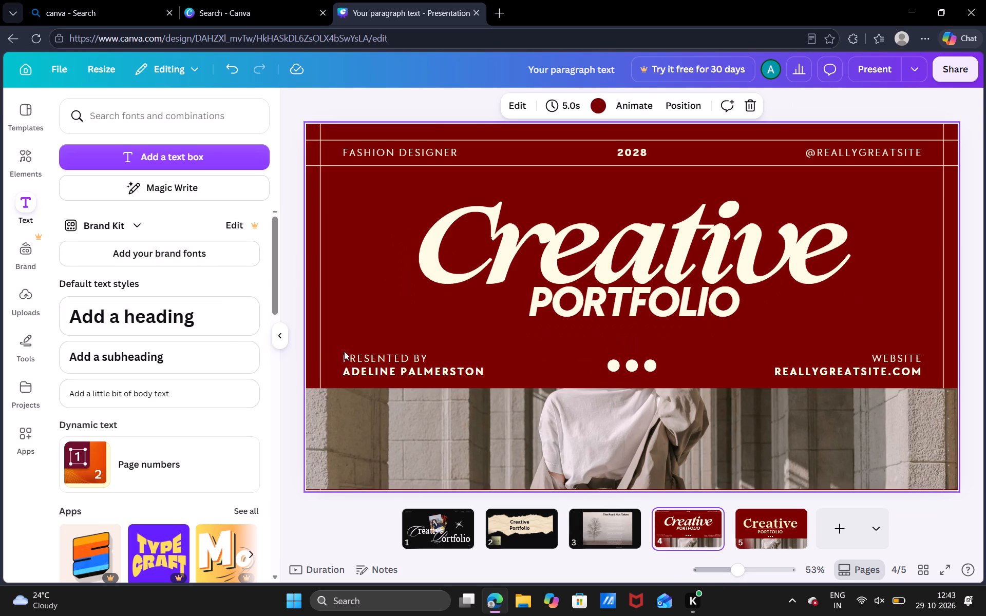
double_click(368, 360)
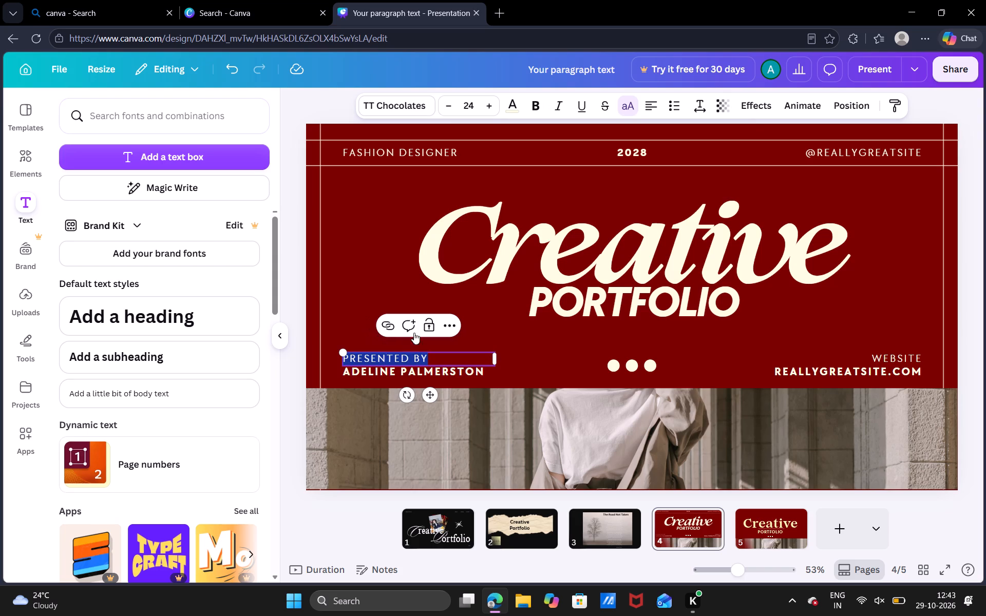
click(397, 363)
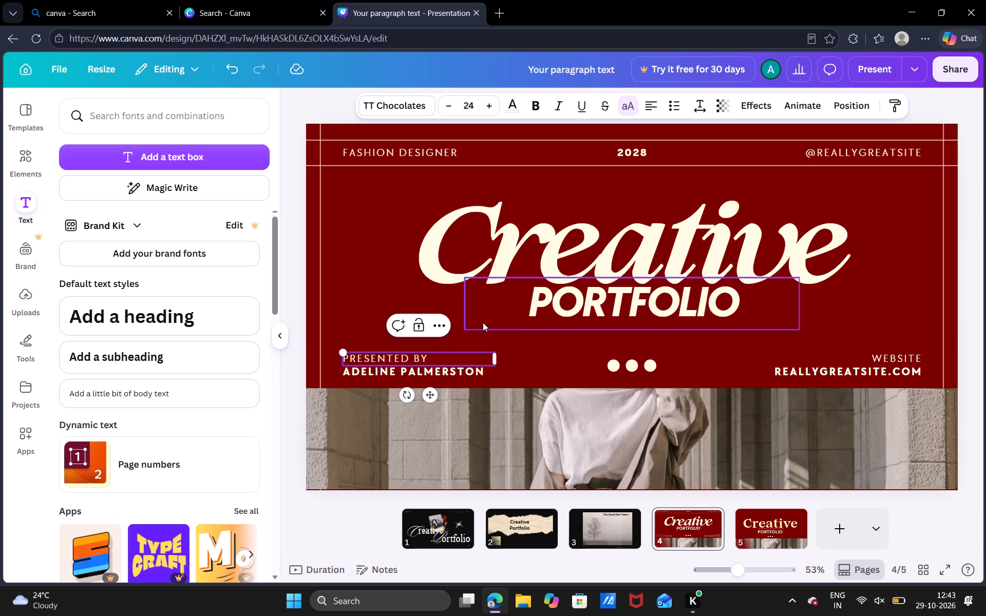
click(458, 346)
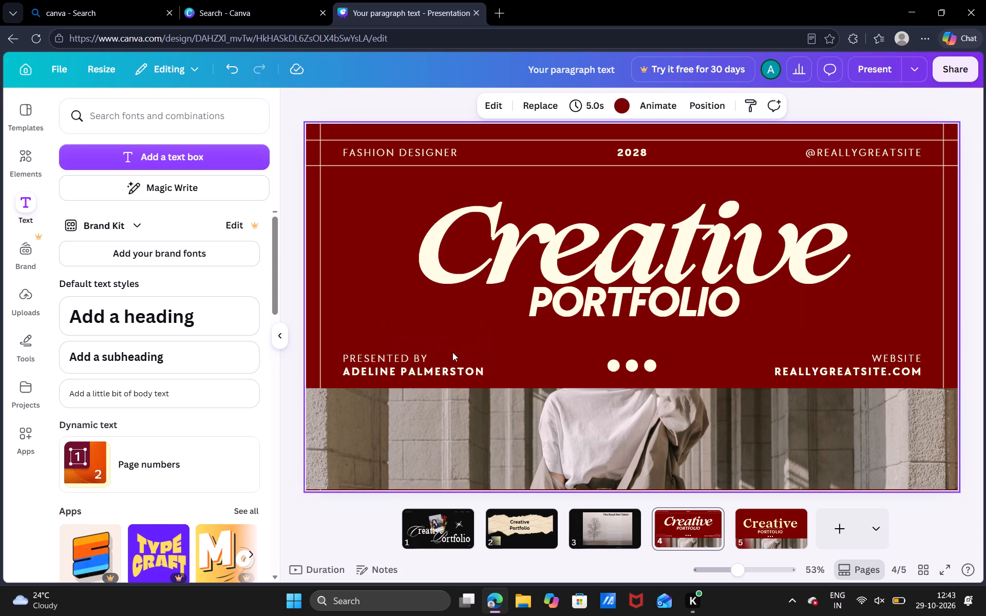
click(430, 352)
click(418, 318)
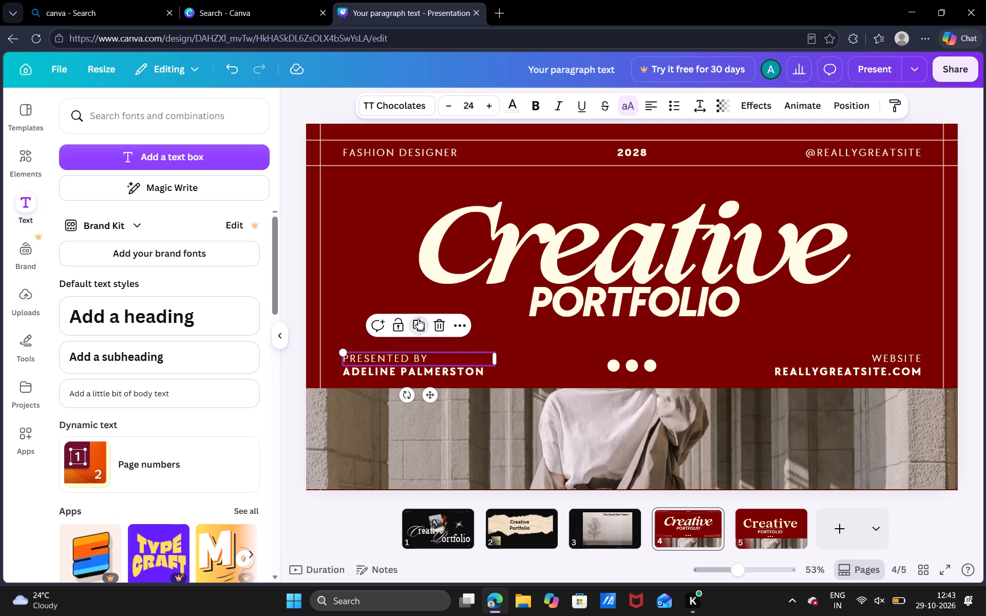
drag(424, 361, 792, 518)
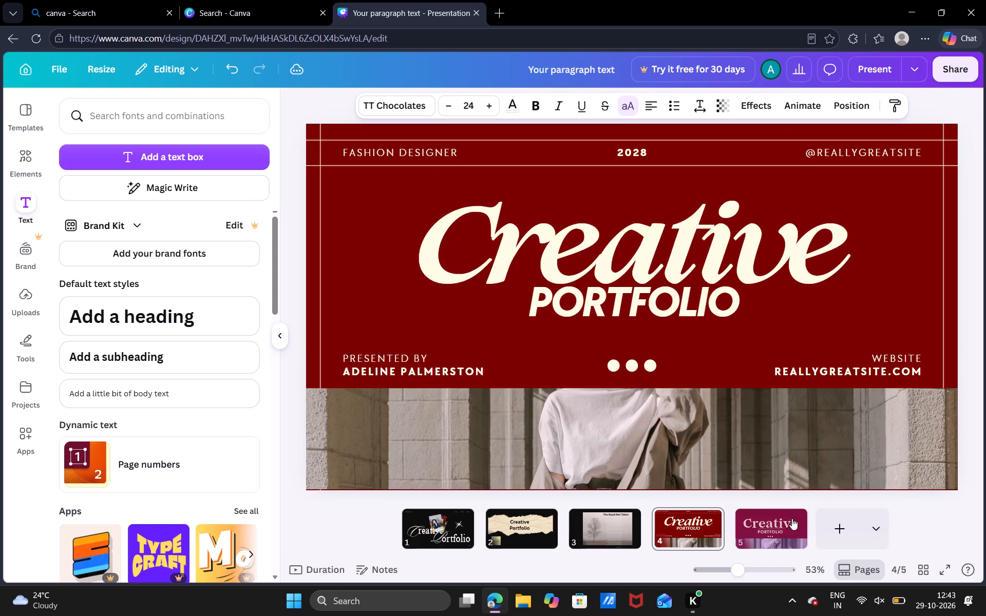
drag(792, 518, 780, 518)
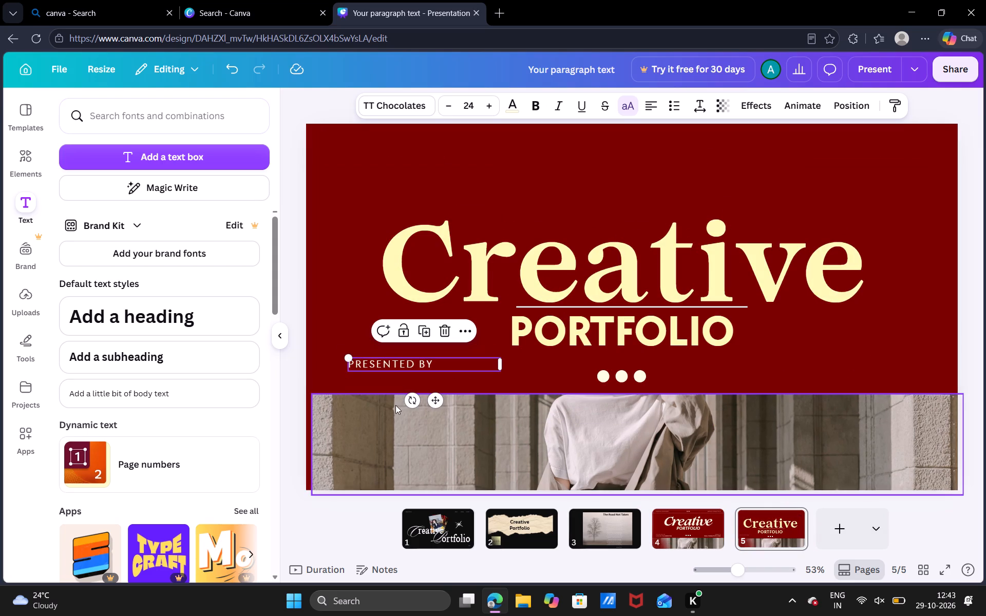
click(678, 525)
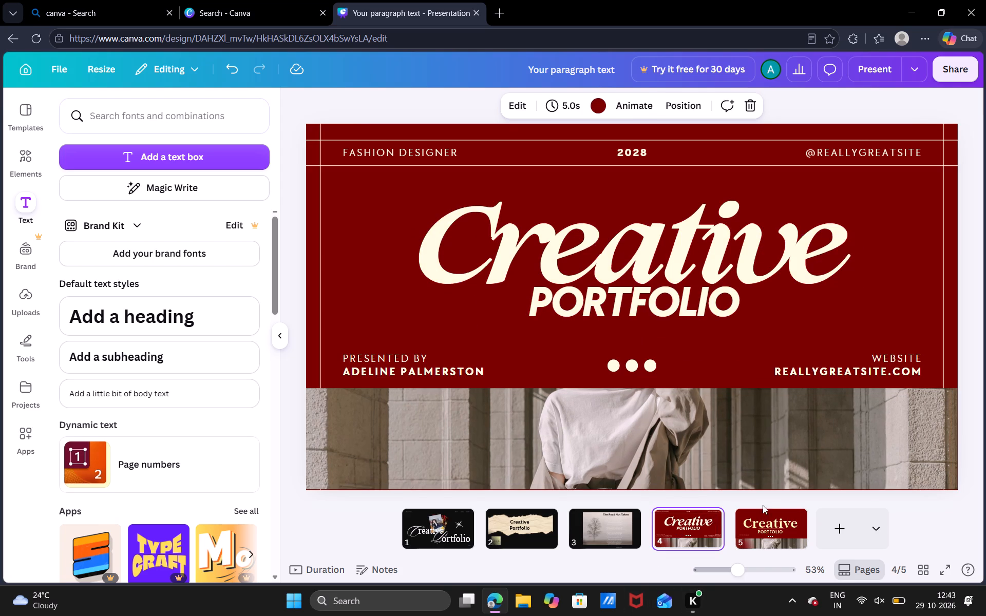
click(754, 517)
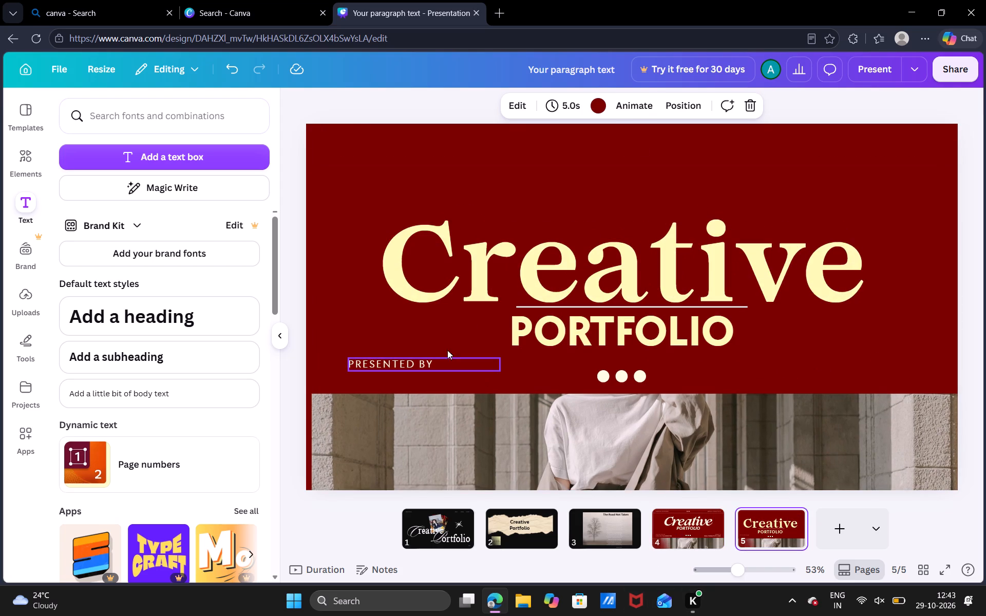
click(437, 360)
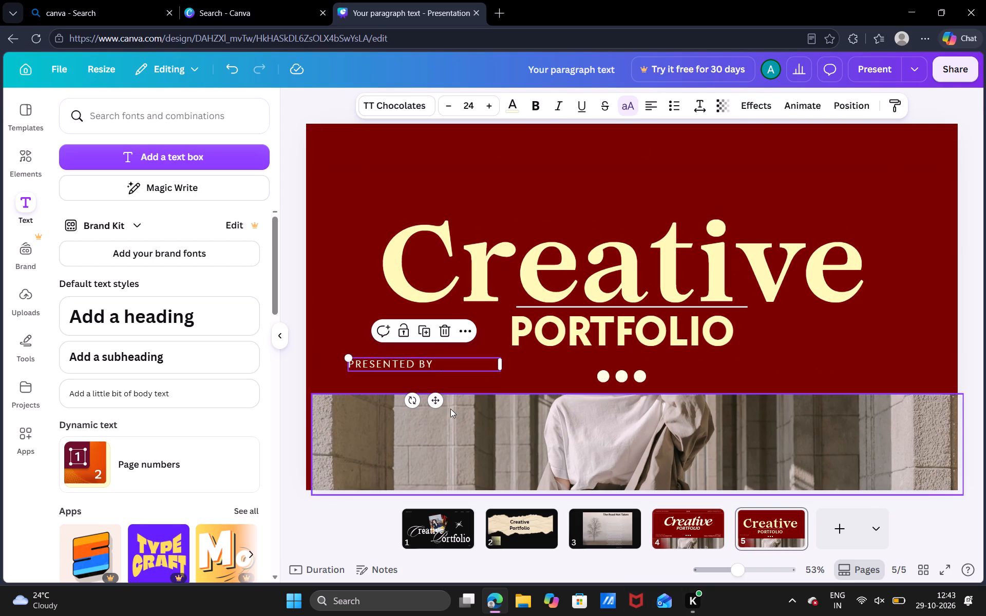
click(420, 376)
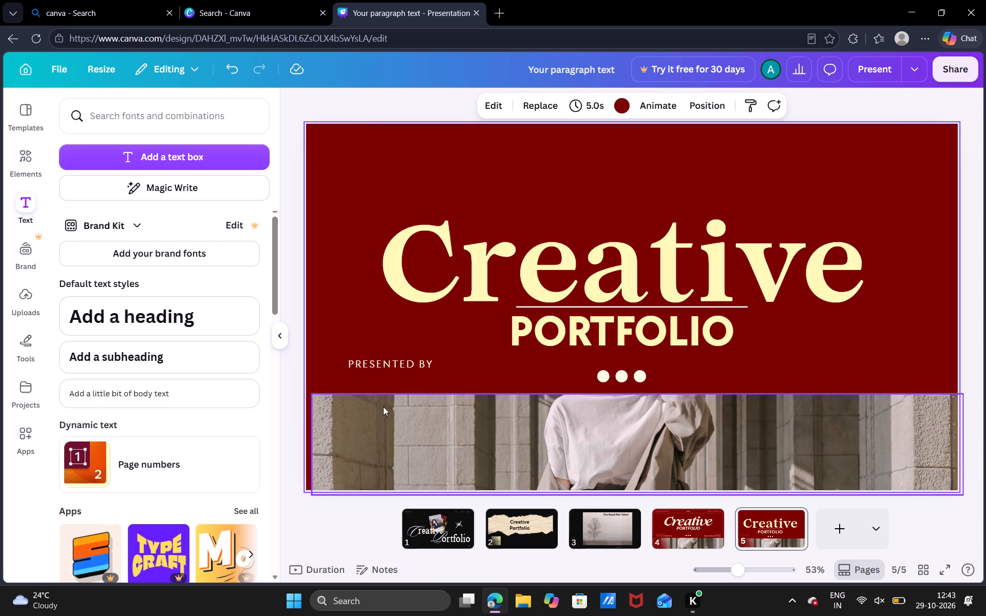
Duplicate the bold presenter name below "PRESENTED BY" on page 4 and move the copy onto page 5.
click(694, 542)
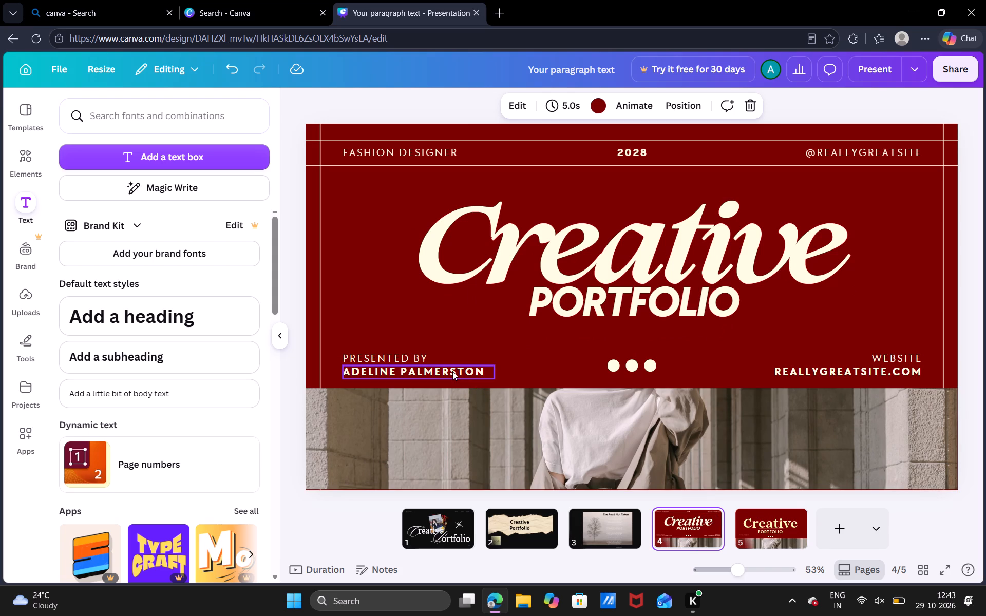
double_click(452, 371)
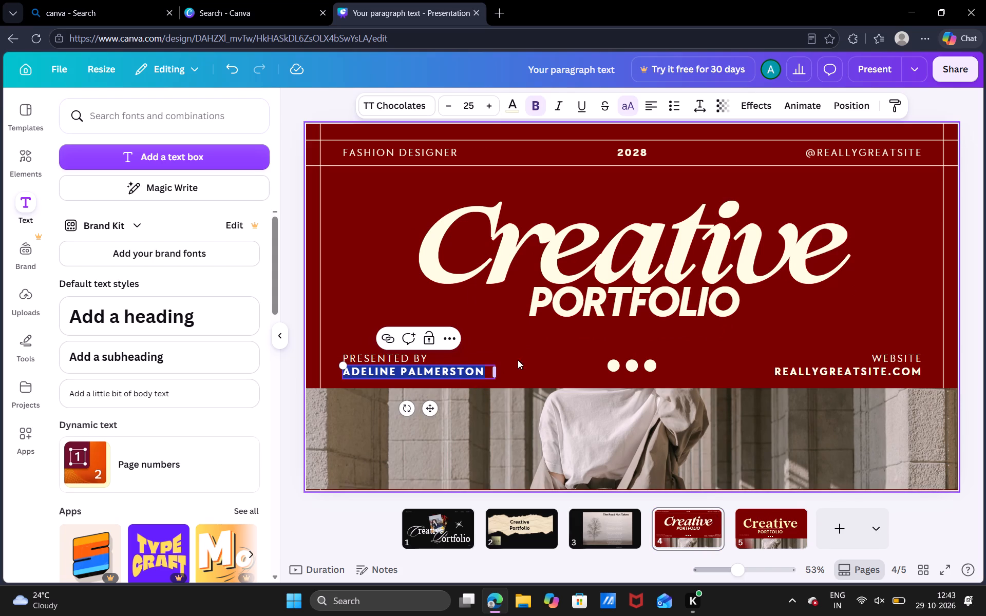
click(532, 340)
click(449, 372)
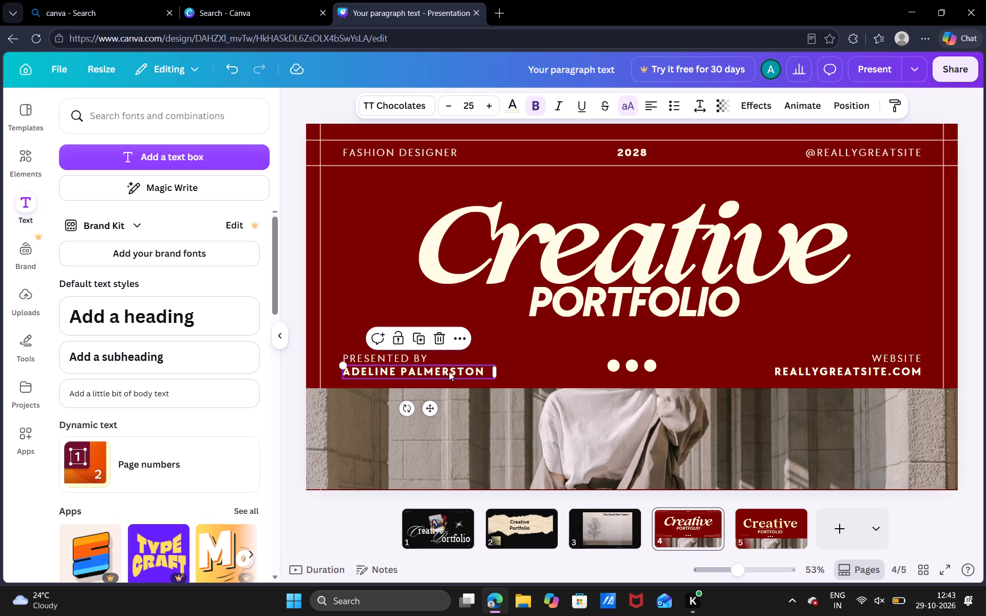
click(421, 336)
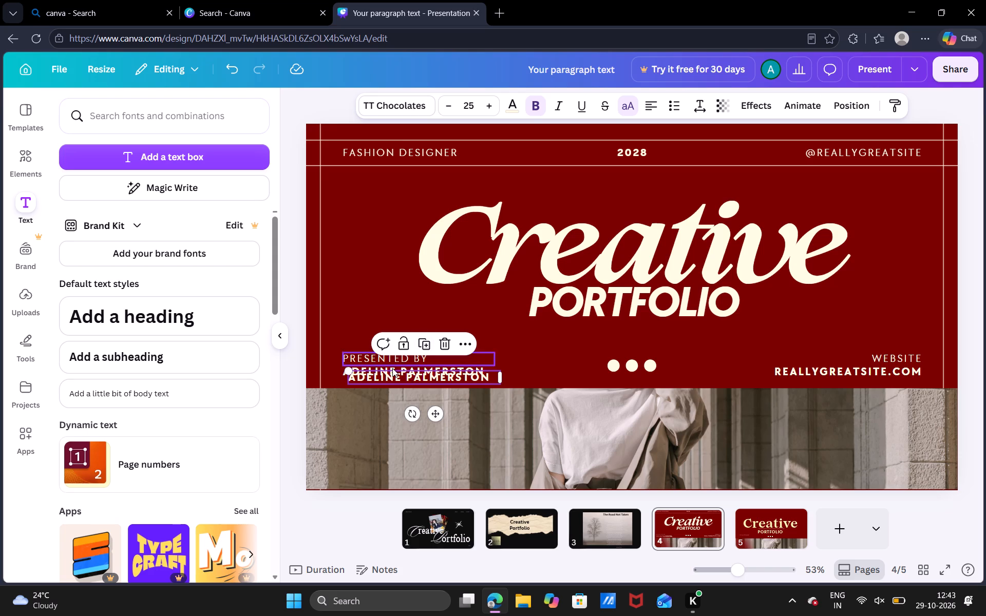
click(468, 378)
click(537, 370)
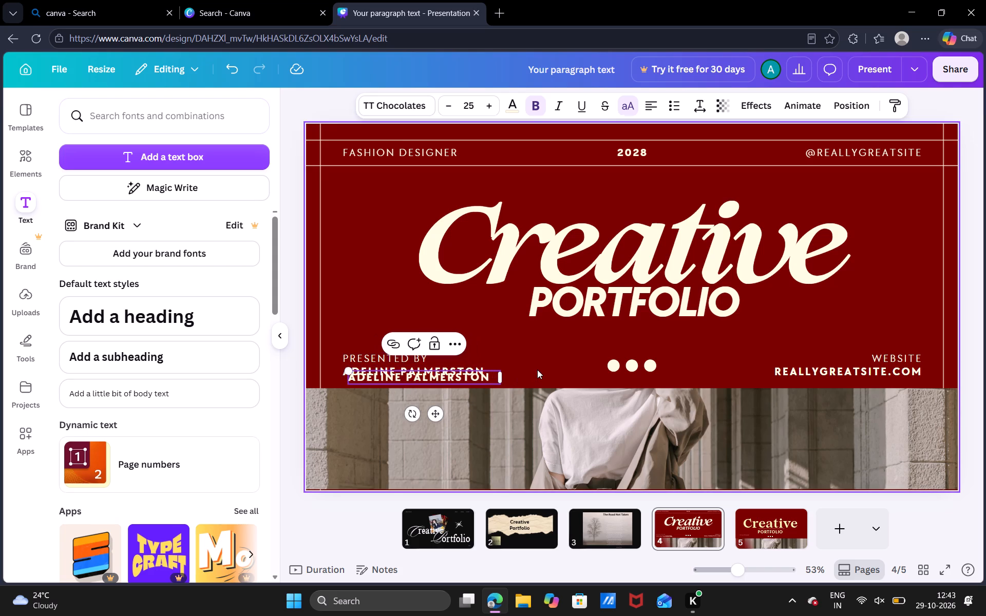
drag(461, 372, 597, 421)
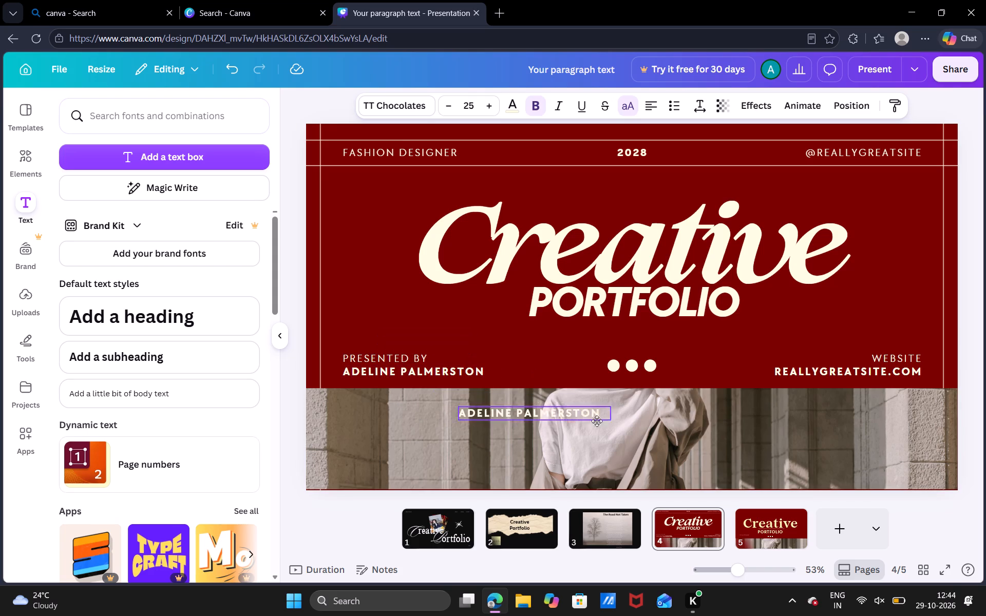
drag(597, 421, 758, 522)
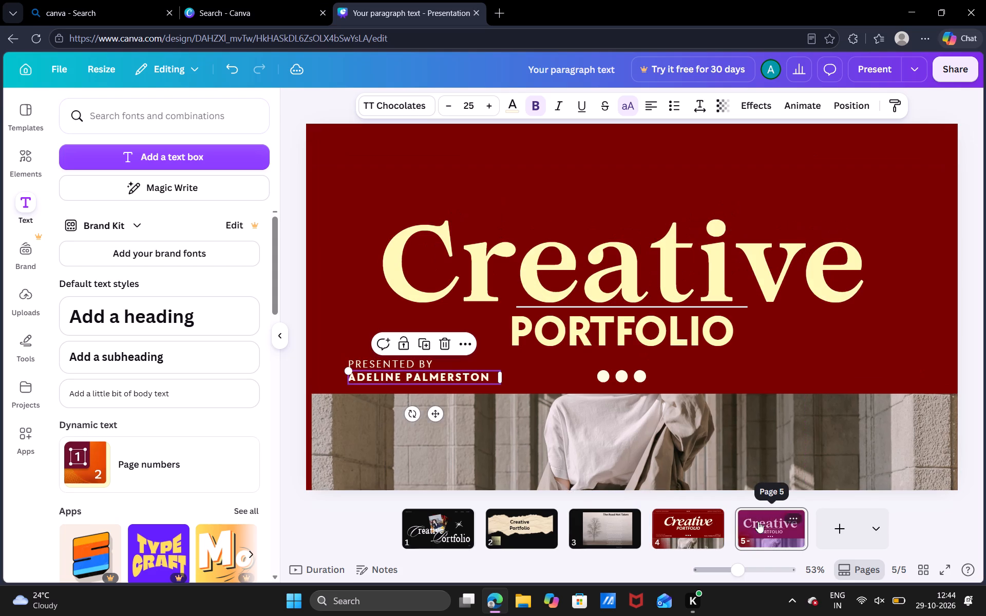
Replace the placeholder name below "PRESENTED BY" on page 5 with the presenter's own full name.
click(489, 373)
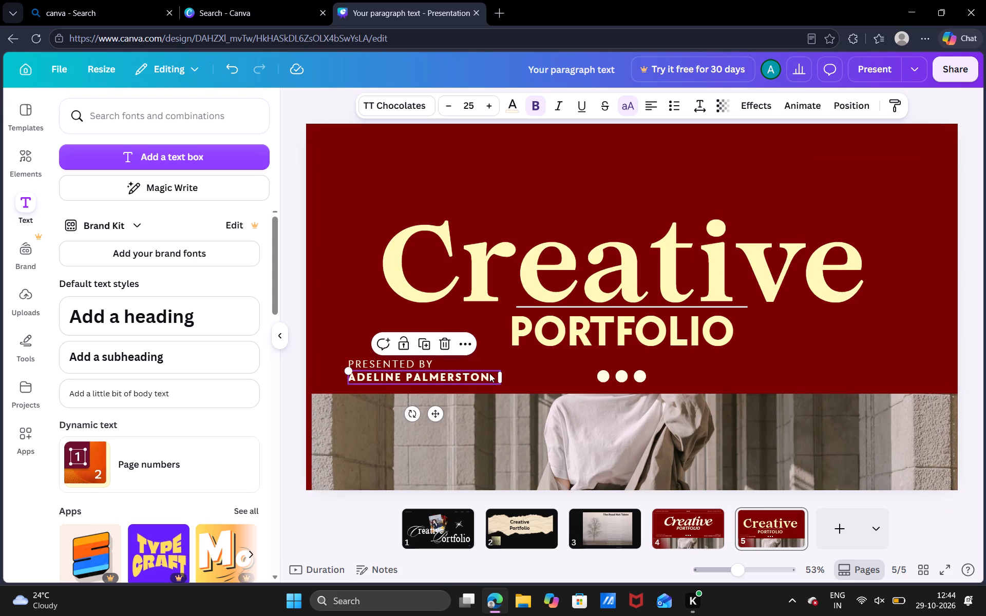
key(BackSpace)
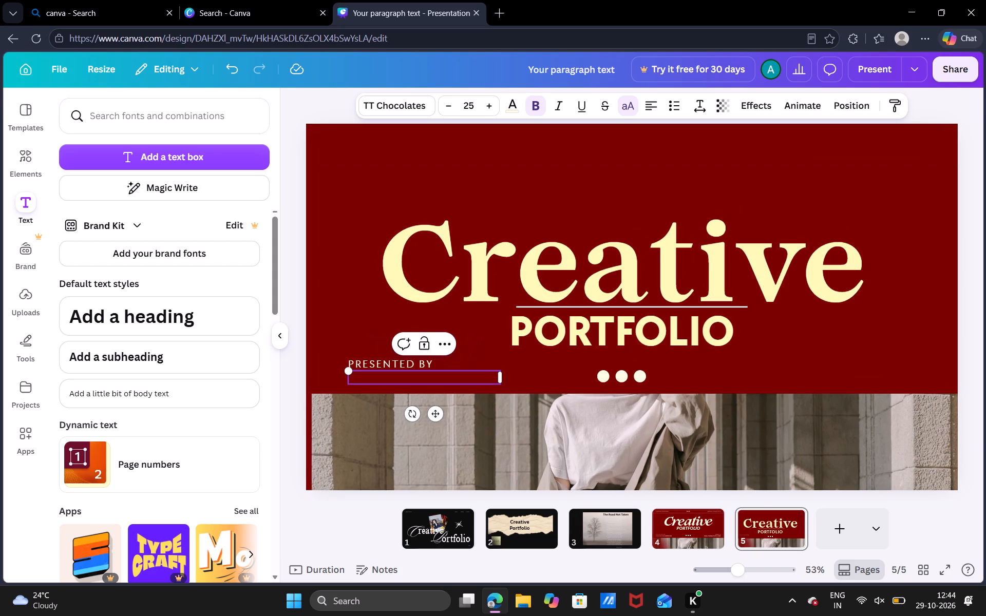
key(a)
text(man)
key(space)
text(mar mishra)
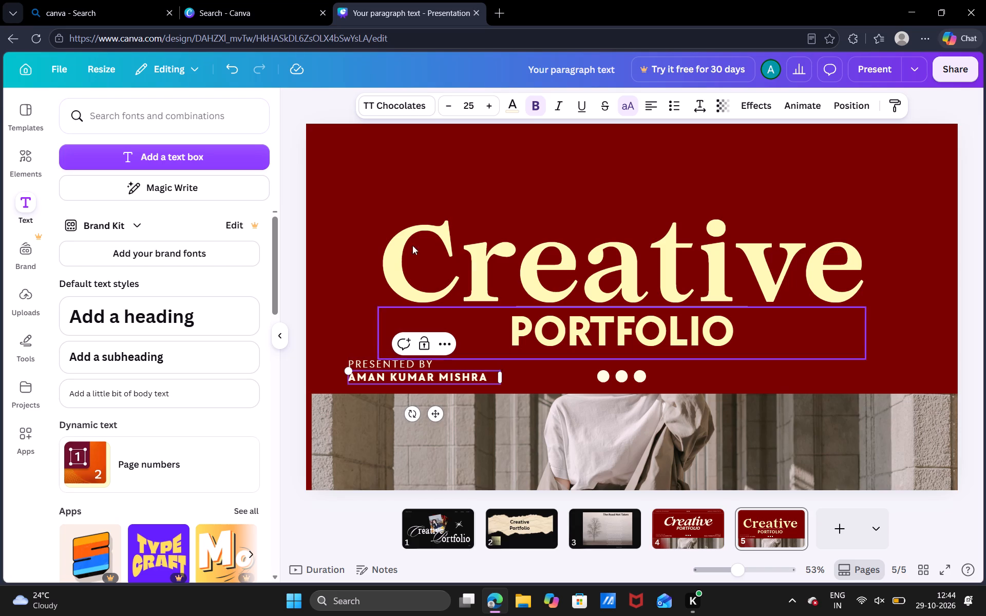
click(424, 174)
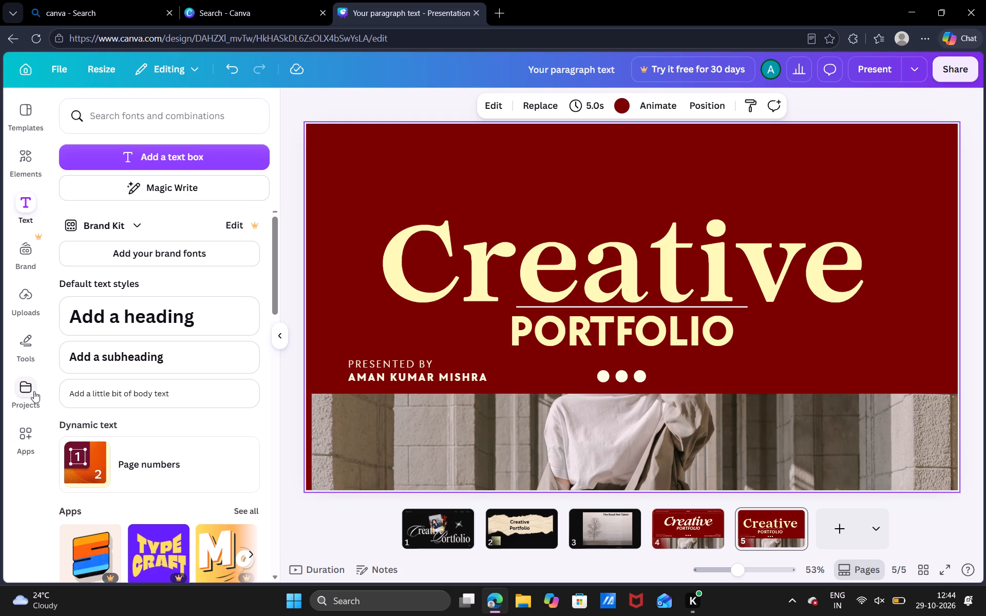
Draw a straight horizontal line across the full width of page 5, close to its top edge.
click(26, 354)
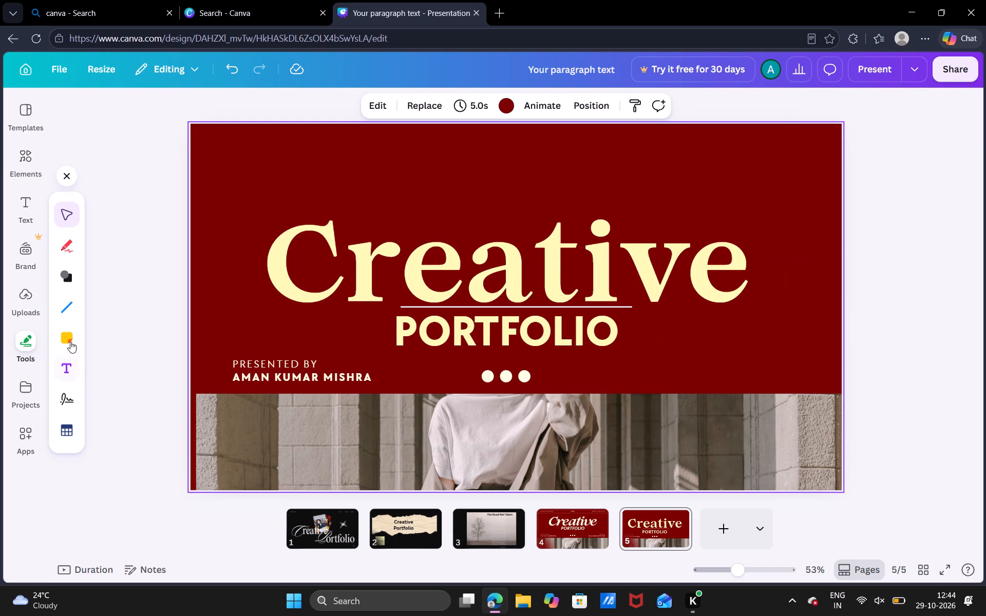
click(69, 295)
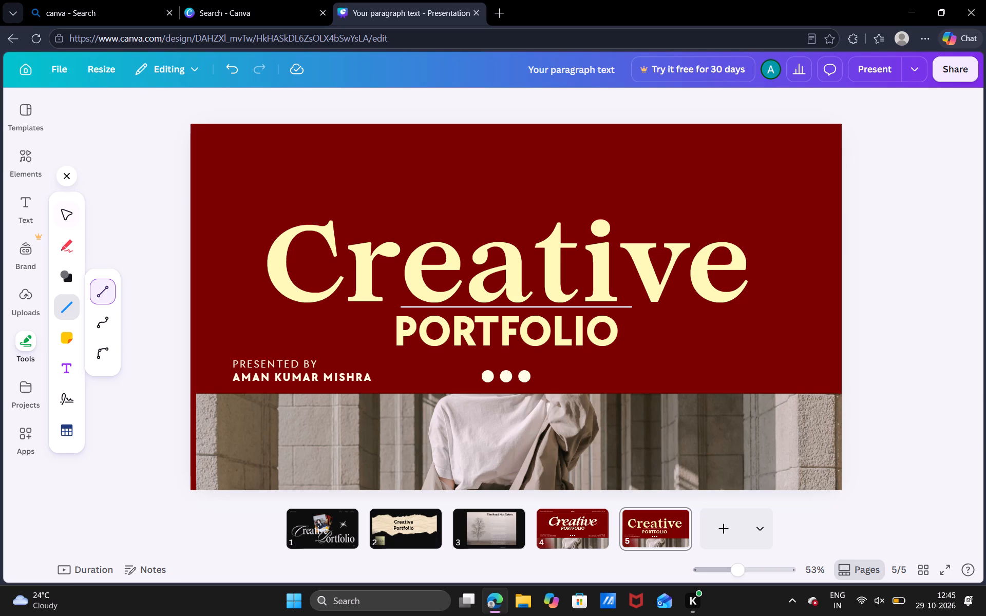
drag(192, 147, 233, 148)
drag(233, 148, 639, 147)
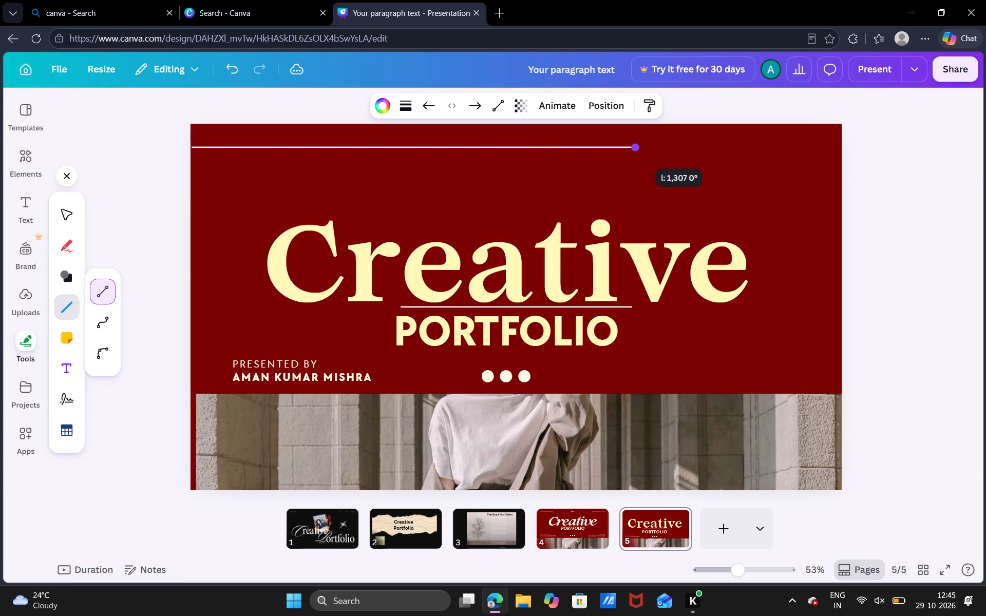
drag(639, 147, 854, 154)
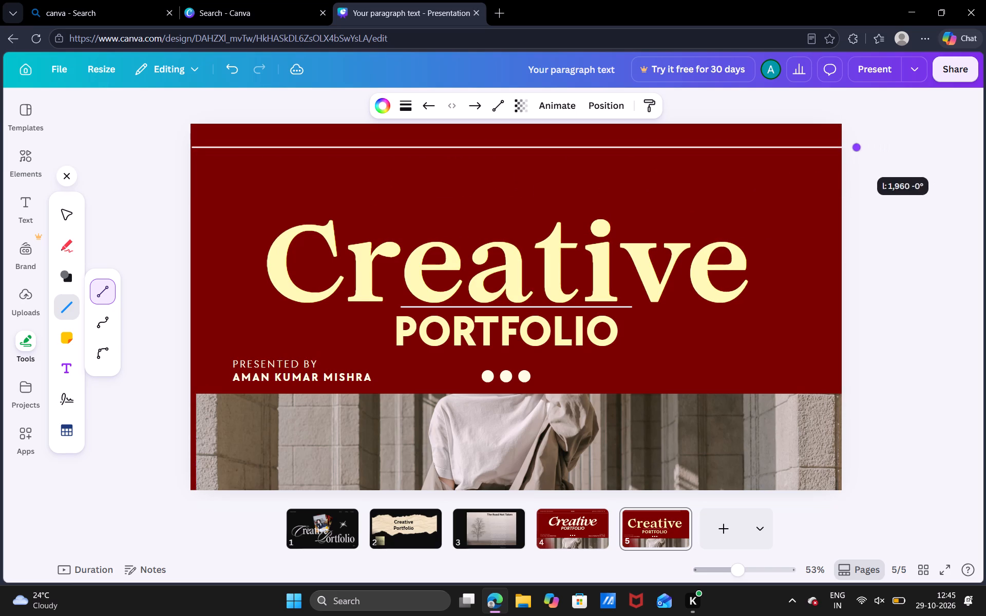
drag(854, 154, 851, 152)
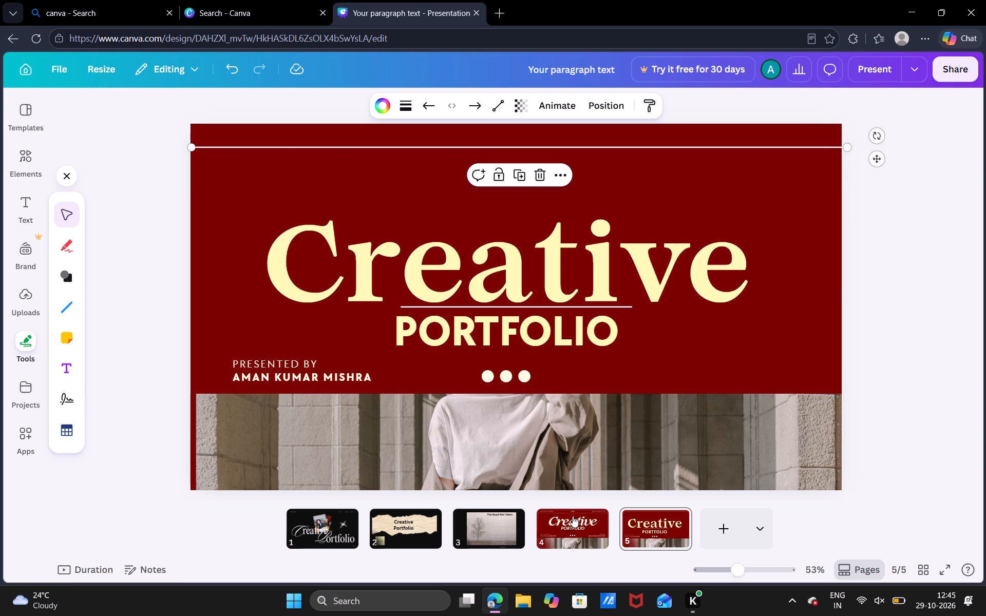
Draw a second full-width horizontal line on page 5 just below the first, following the paired lines on page 4.
click(568, 519)
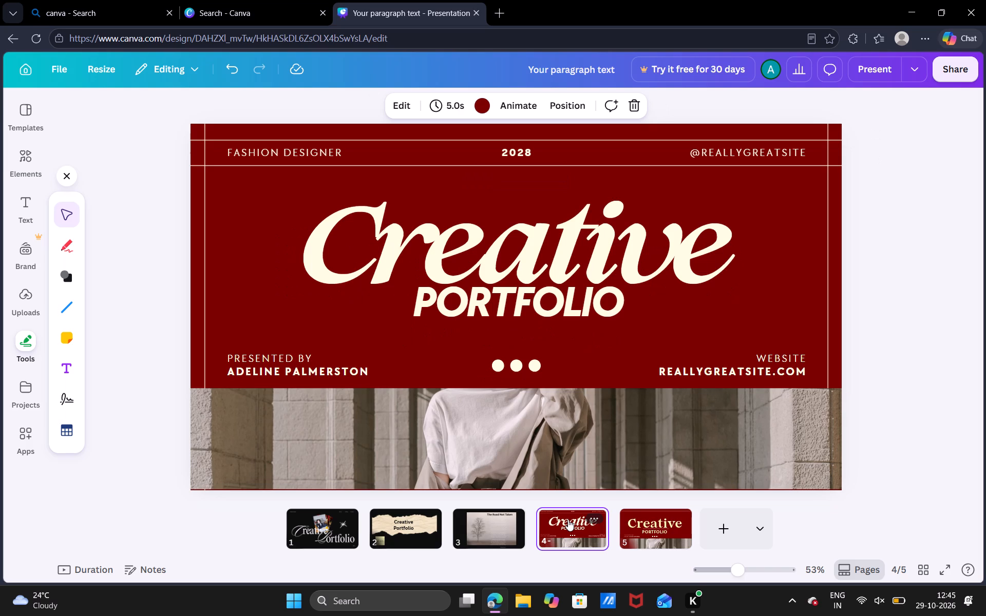
click(651, 532)
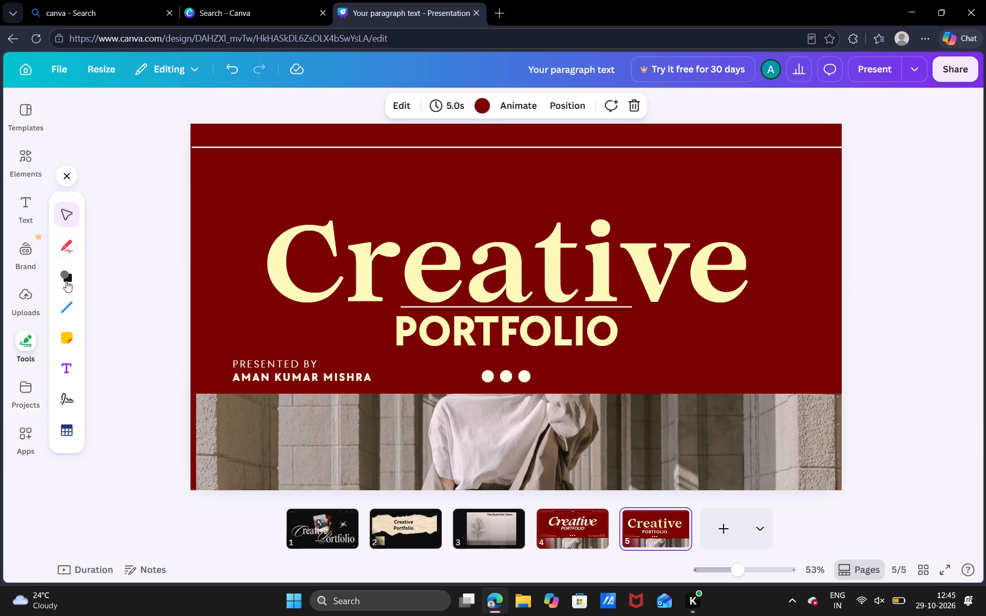
click(67, 303)
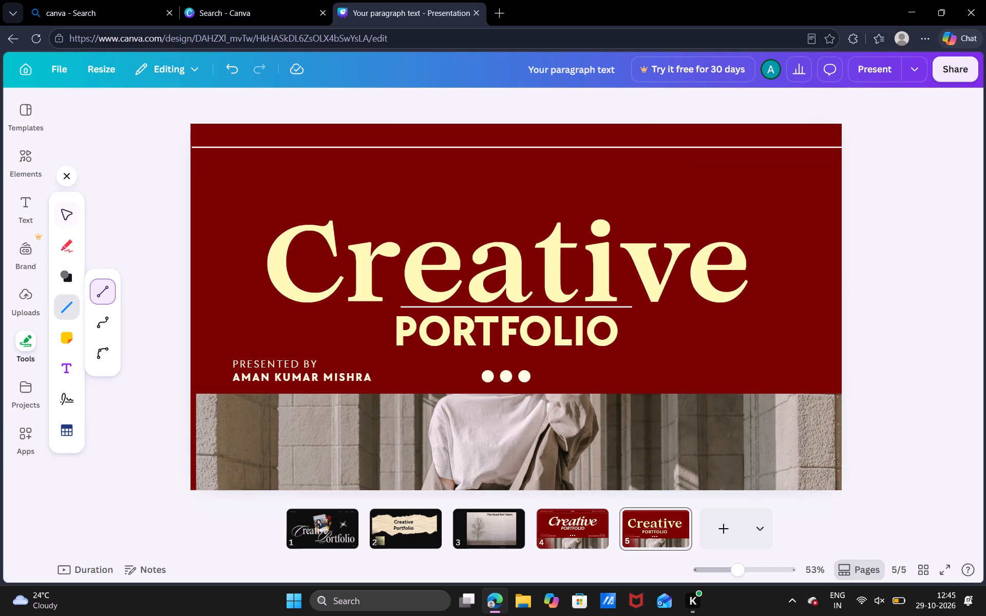
drag(192, 163, 433, 167)
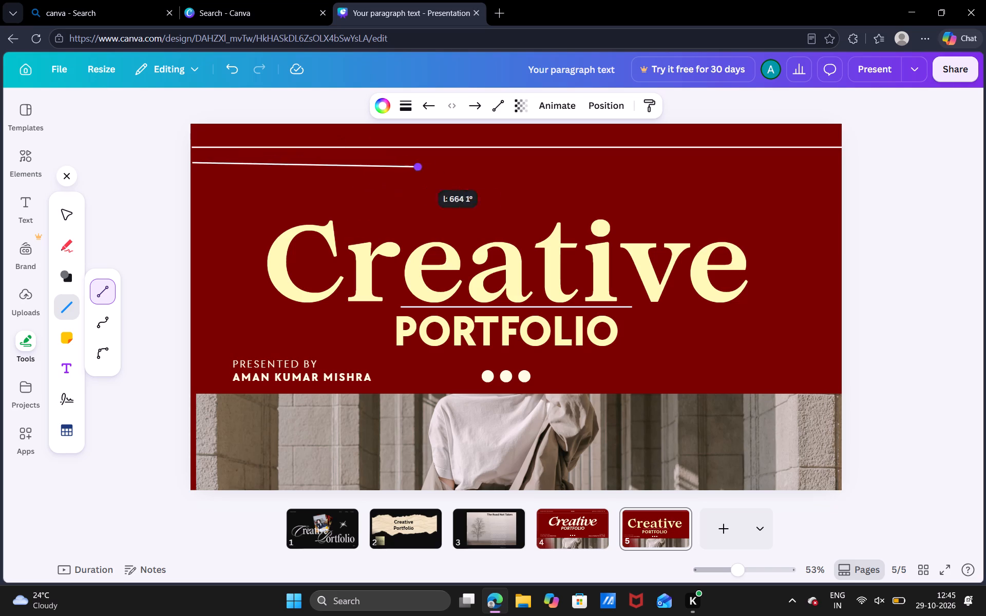
drag(433, 167, 798, 167)
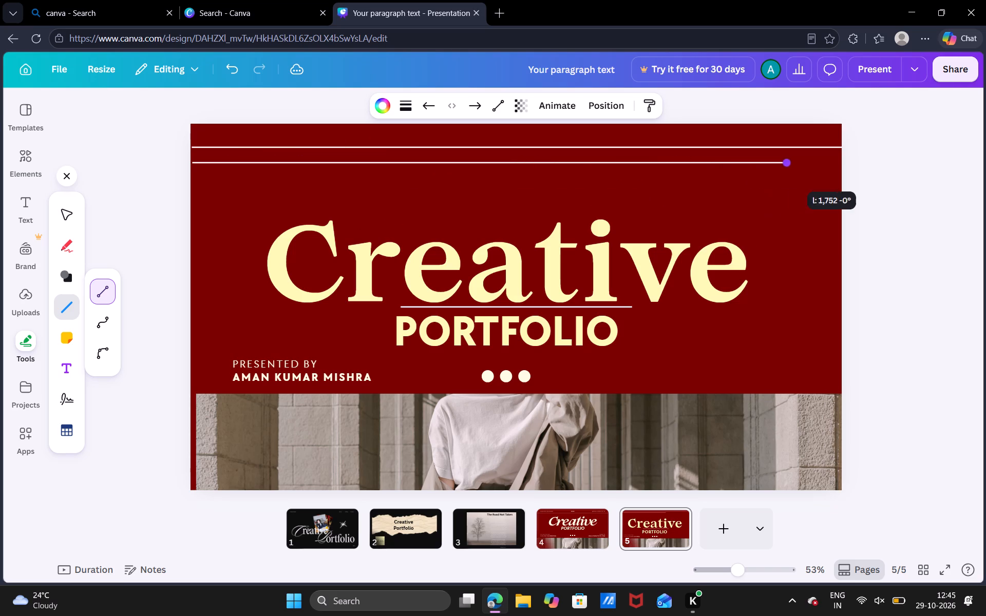
drag(798, 167, 938, 166)
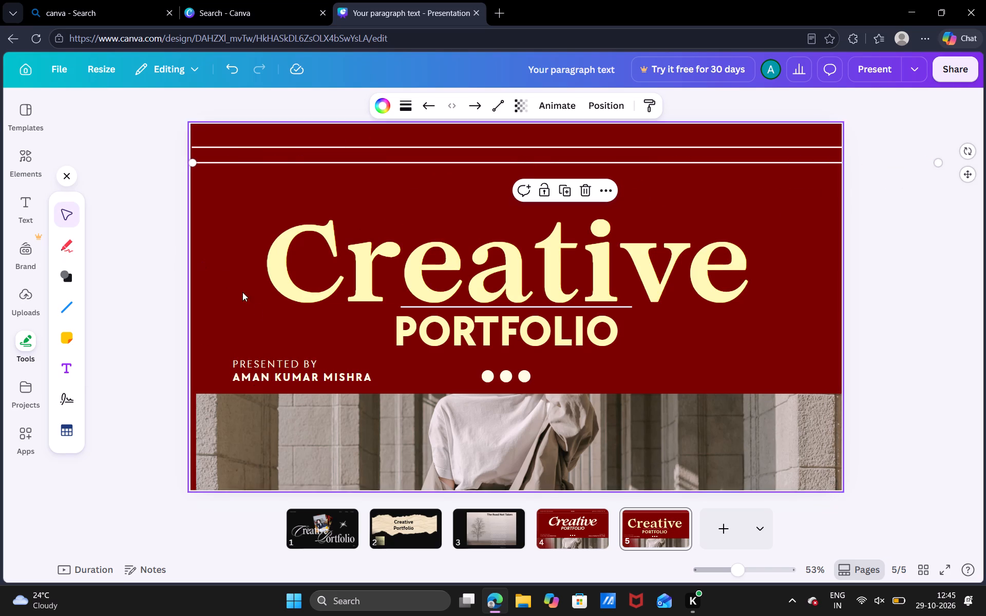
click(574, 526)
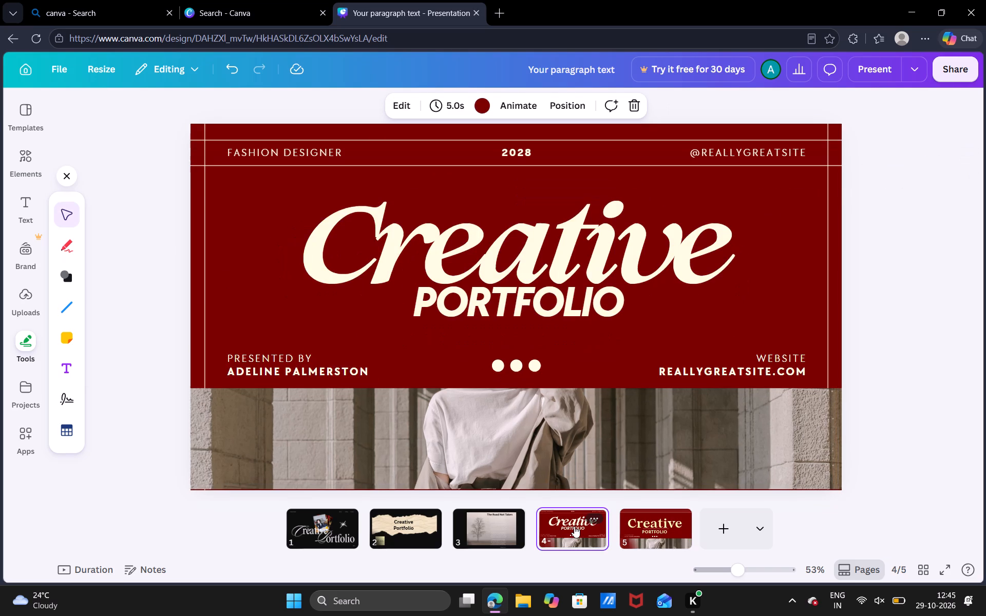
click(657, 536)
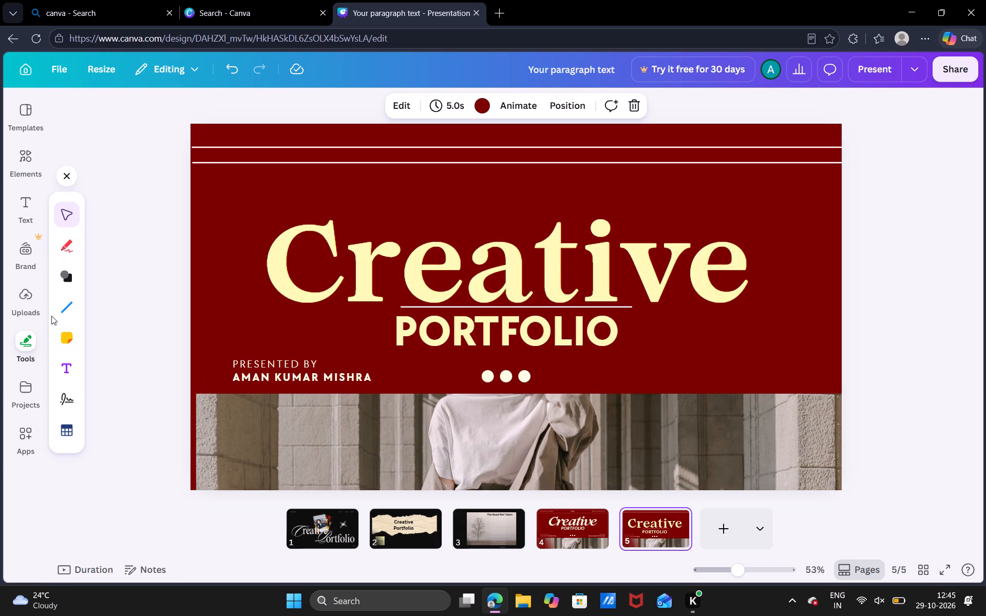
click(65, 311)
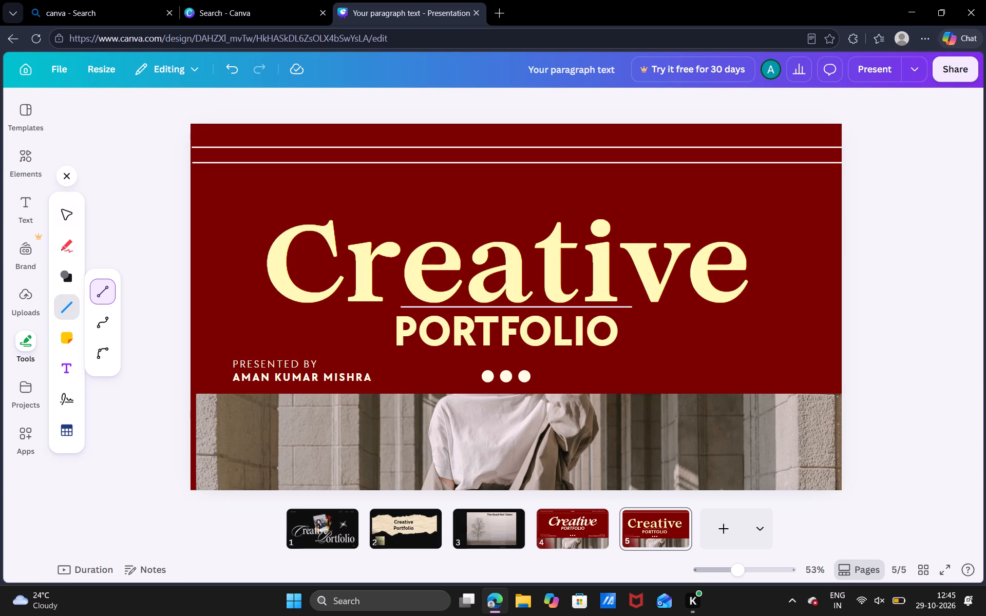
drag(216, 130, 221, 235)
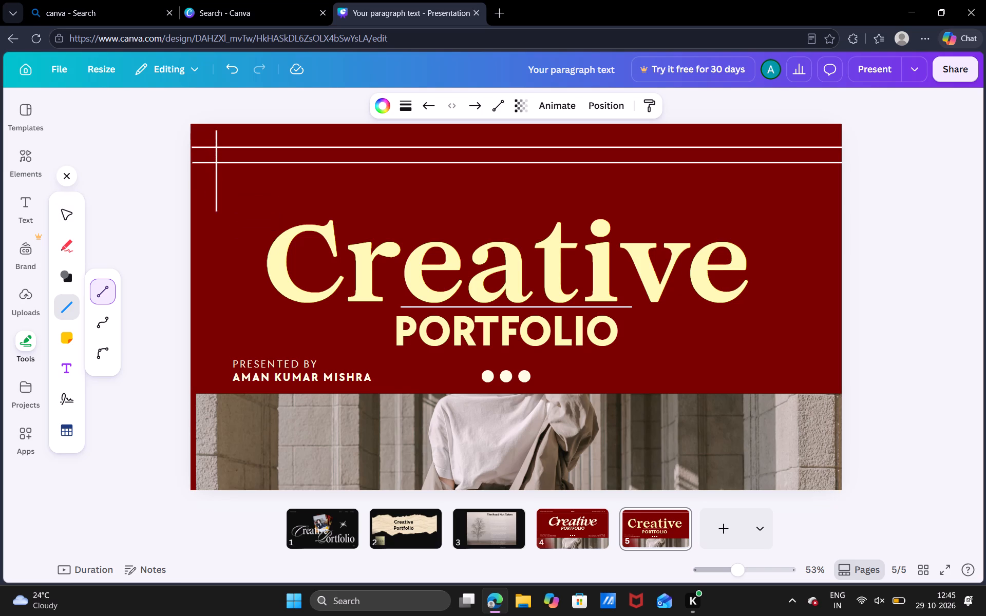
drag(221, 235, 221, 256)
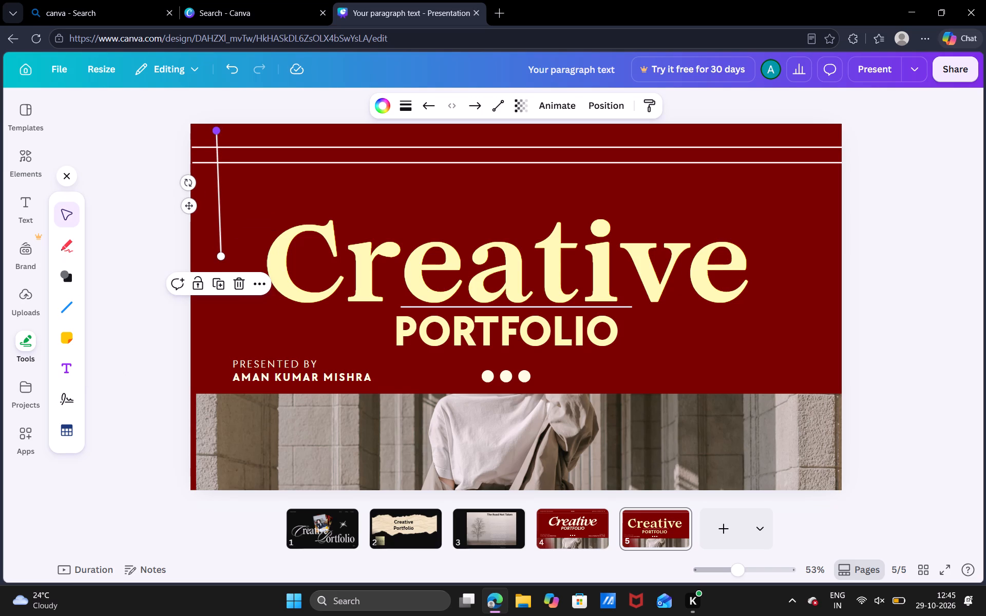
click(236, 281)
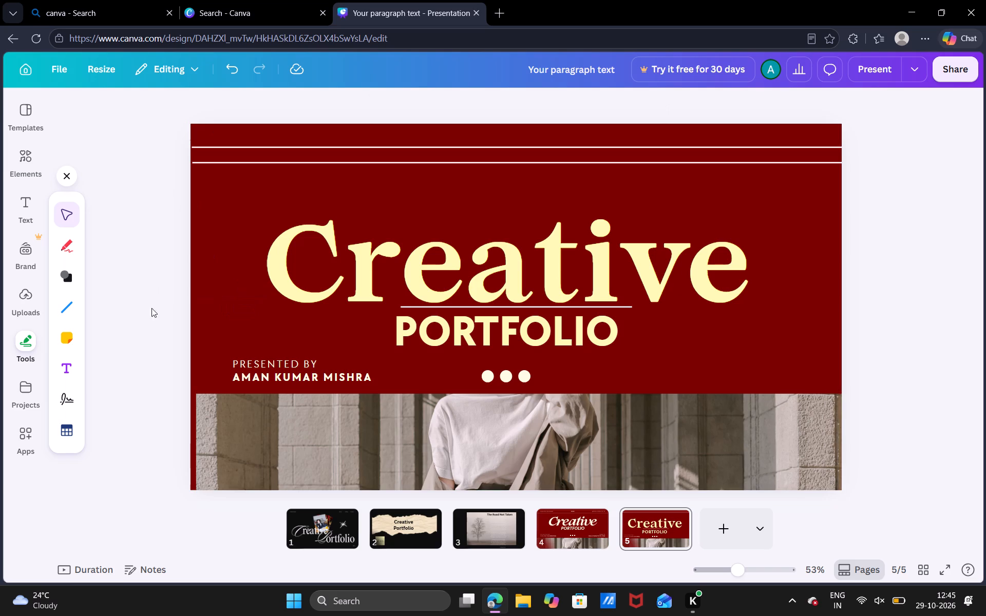
Draw a straight vertical line near page 5's left edge, from the top of the page down to the photo strip.
click(72, 311)
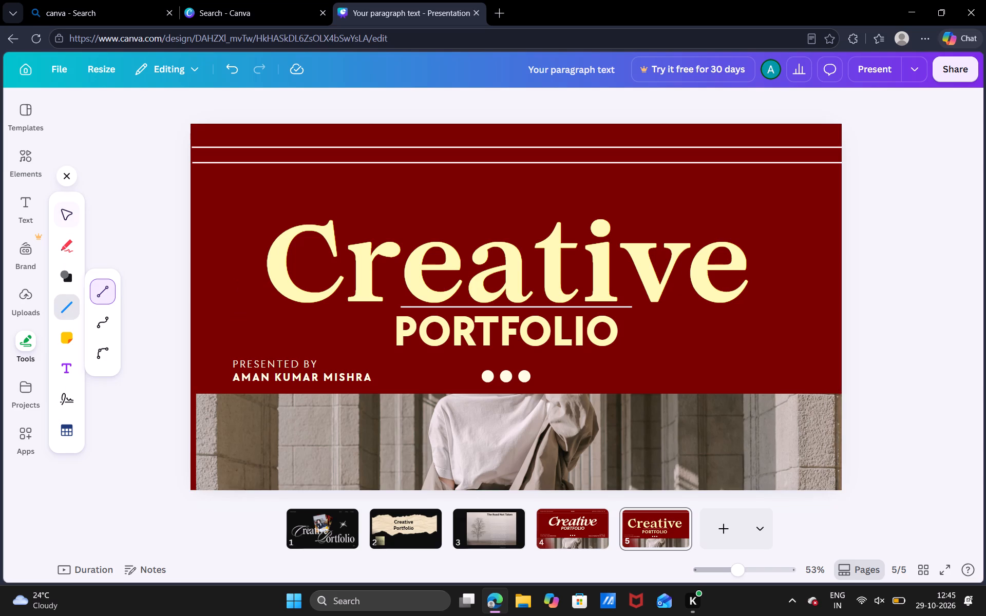
drag(217, 125, 219, 214)
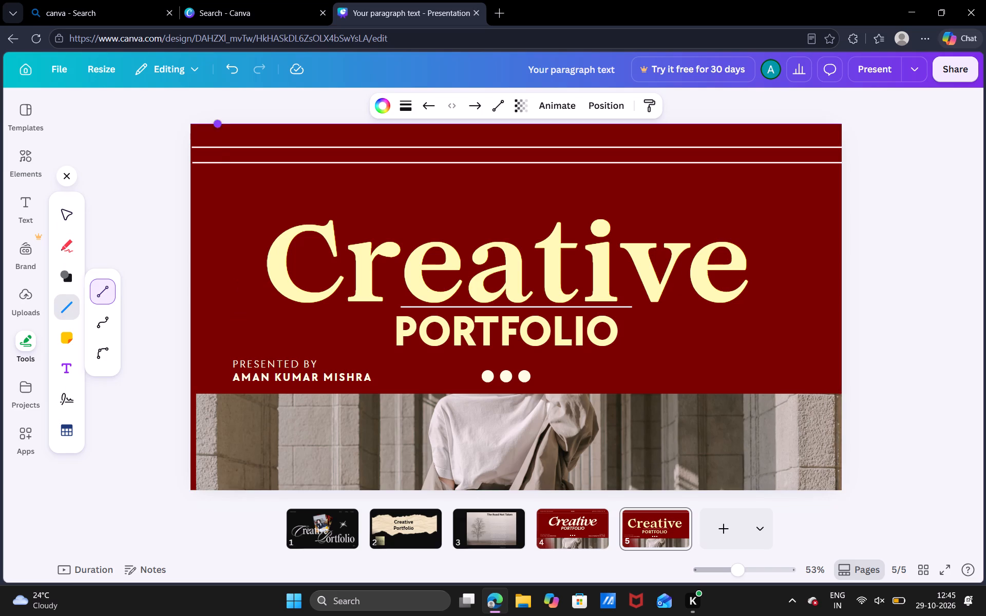
drag(219, 214, 221, 383)
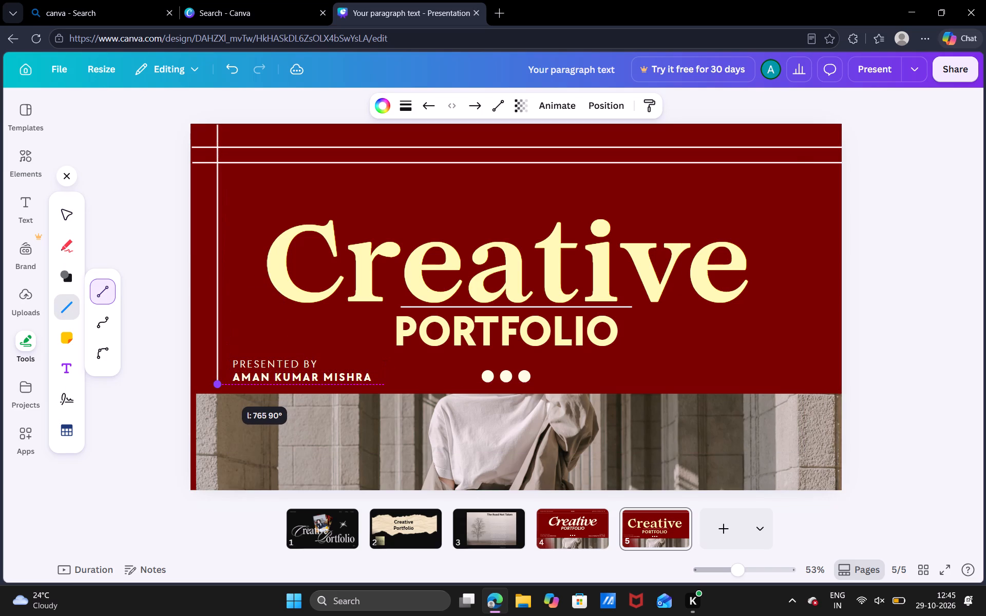
drag(221, 383, 220, 394)
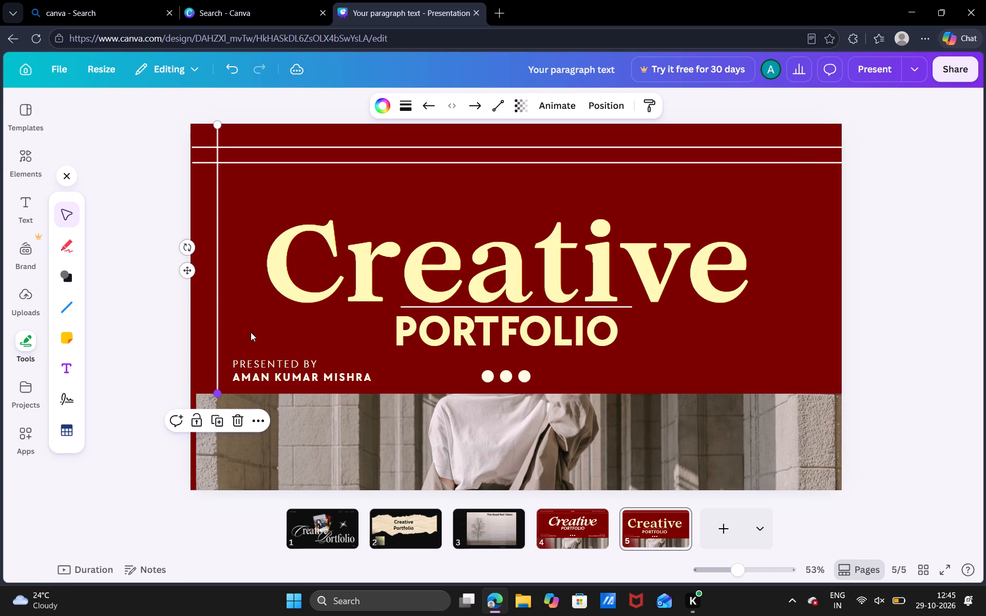
click(240, 227)
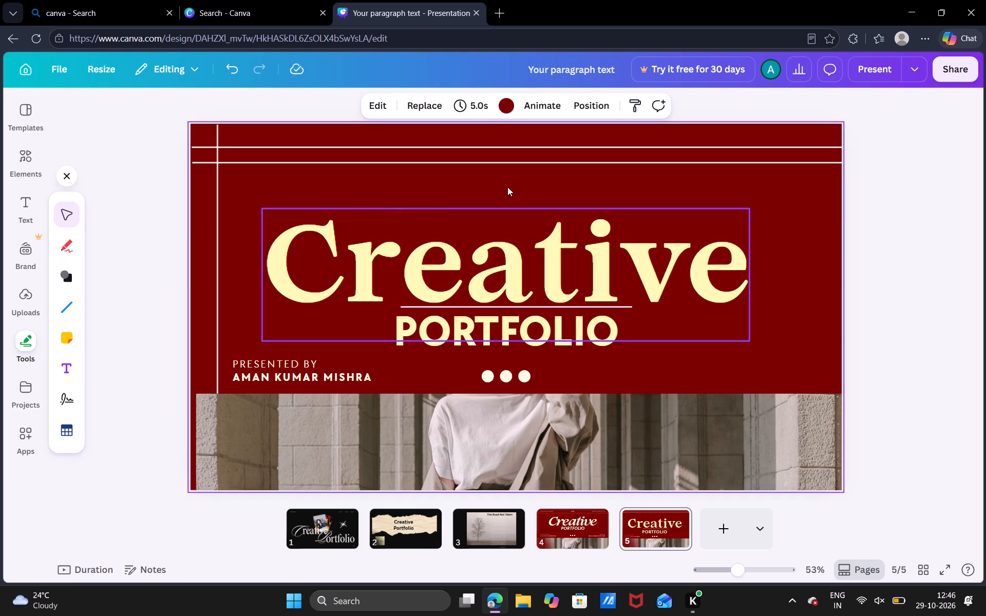
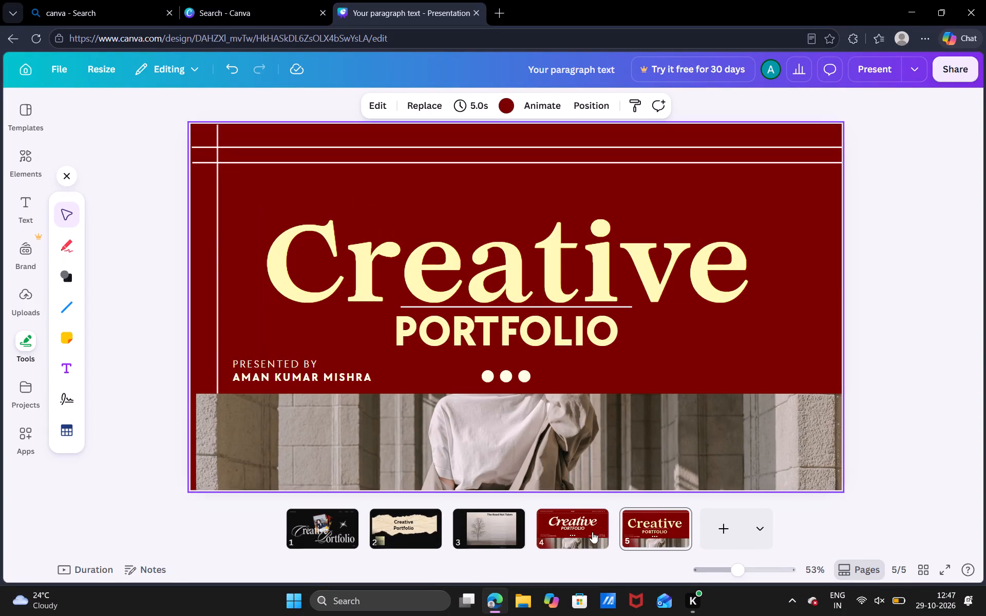
Add a text box on page 5 and place it between the two top lines, just right of the vertical line.
click(576, 544)
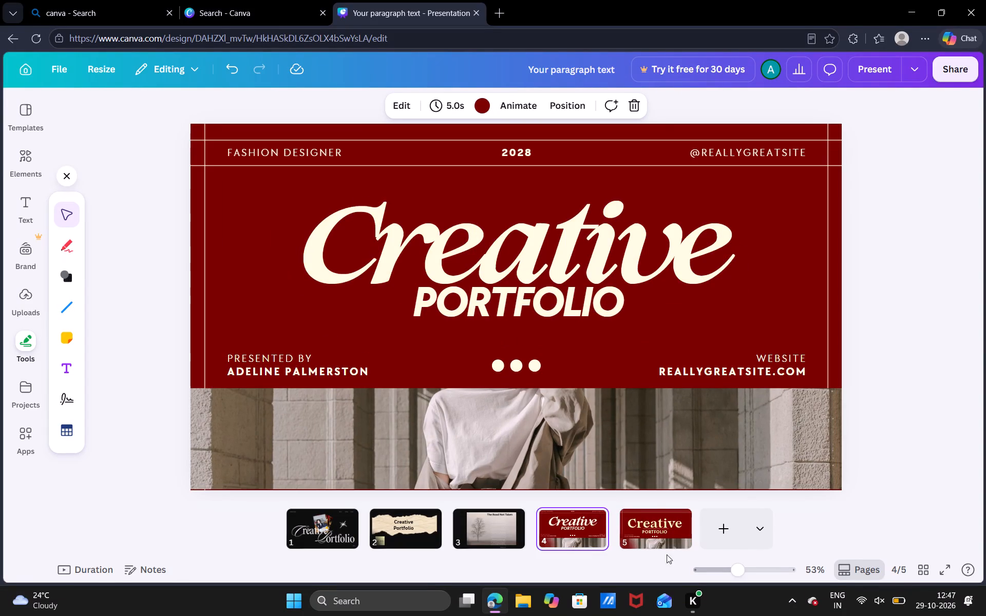
click(656, 524)
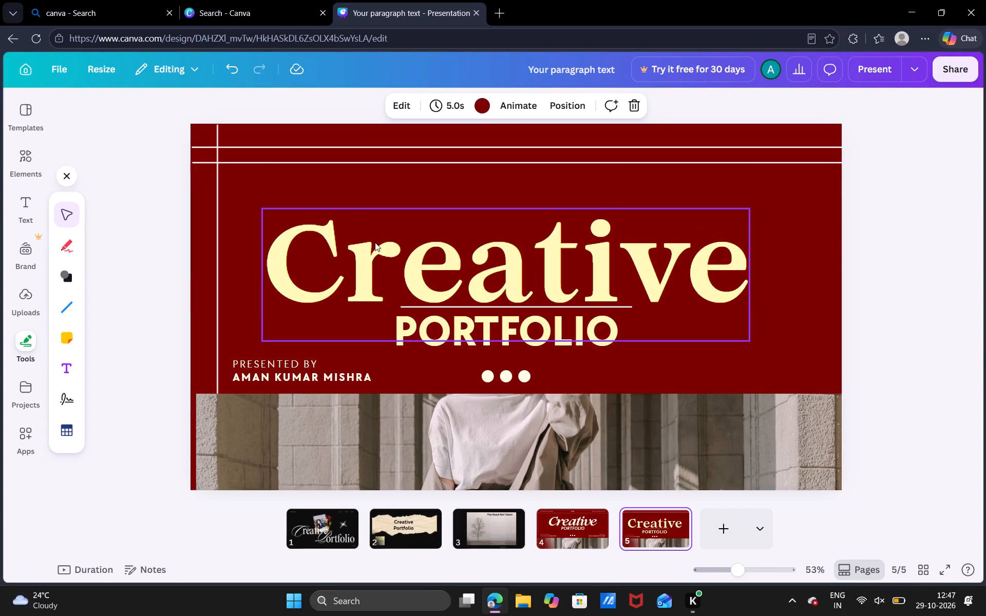
click(257, 156)
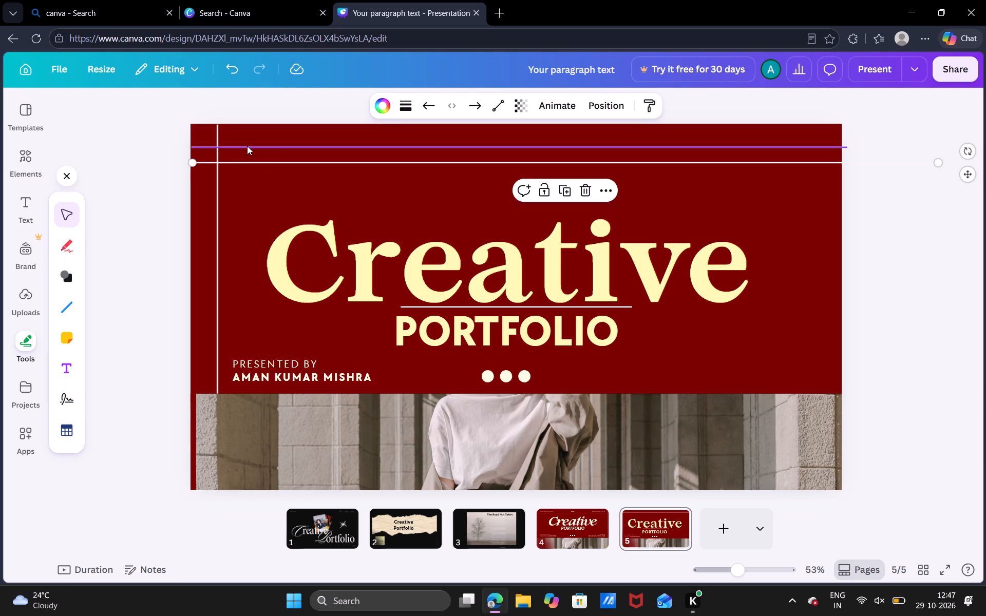
click(239, 155)
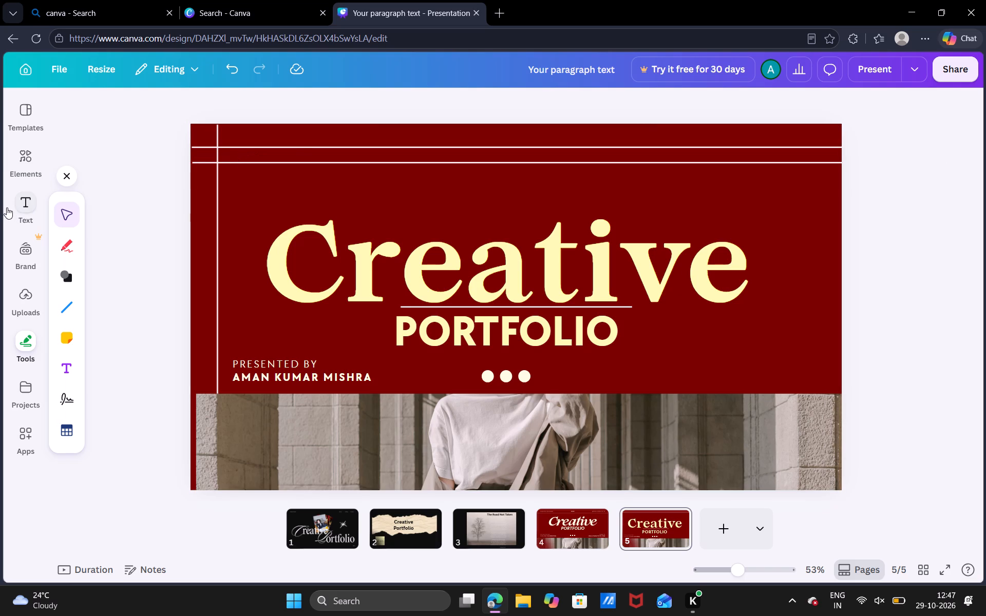
click(5, 206)
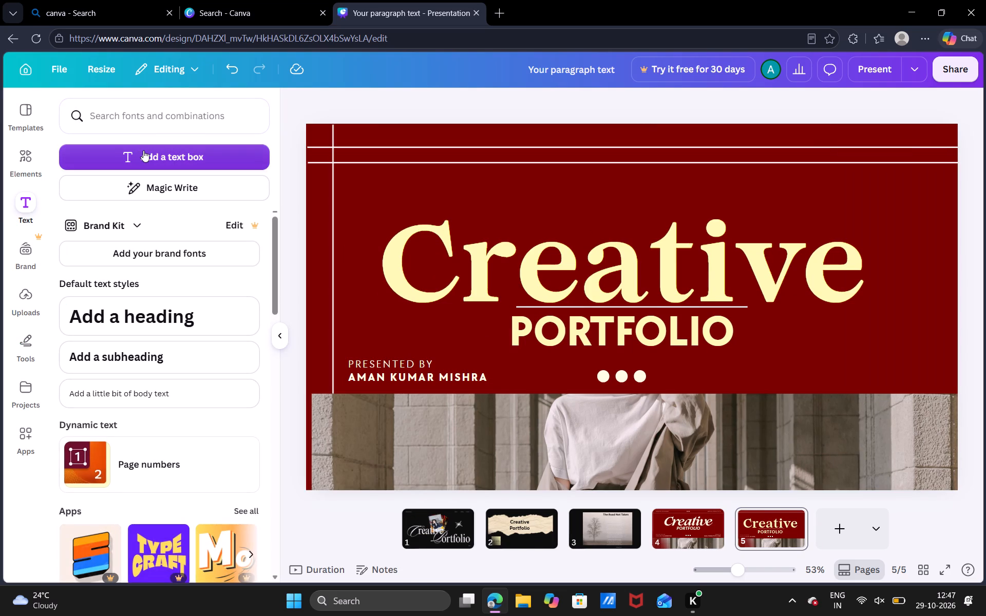
click(143, 151)
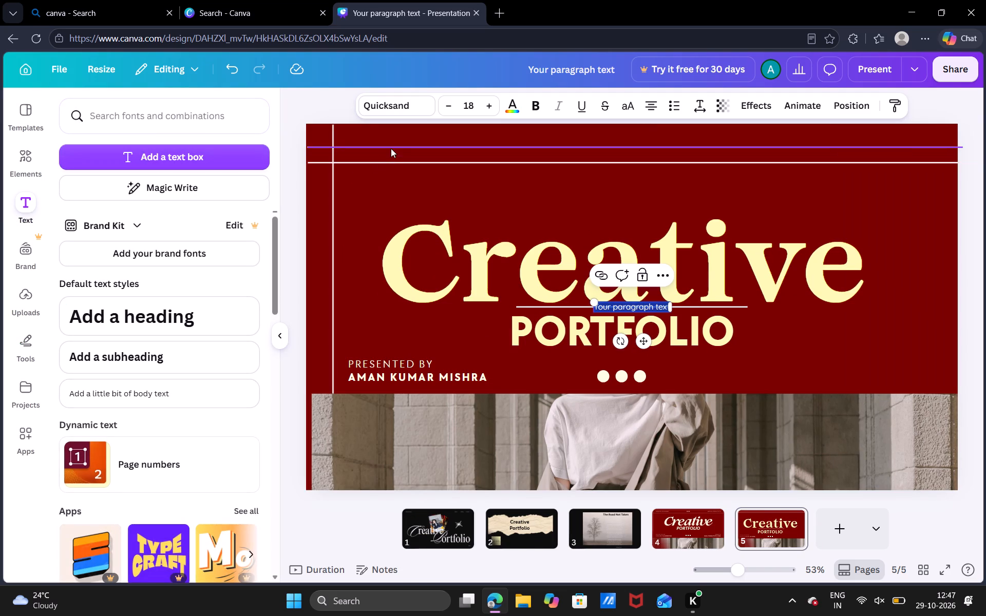
click(386, 154)
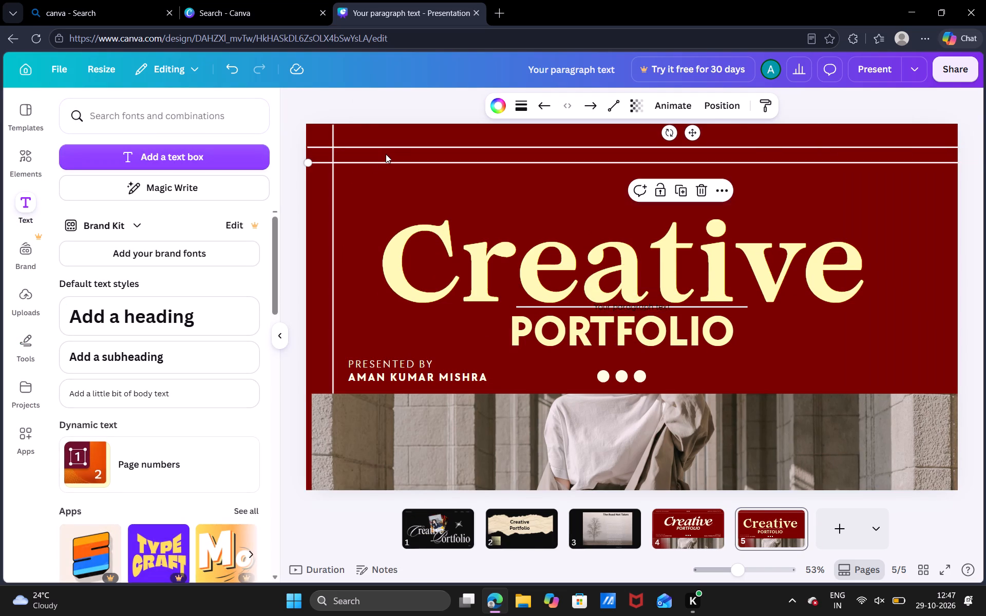
click(617, 306)
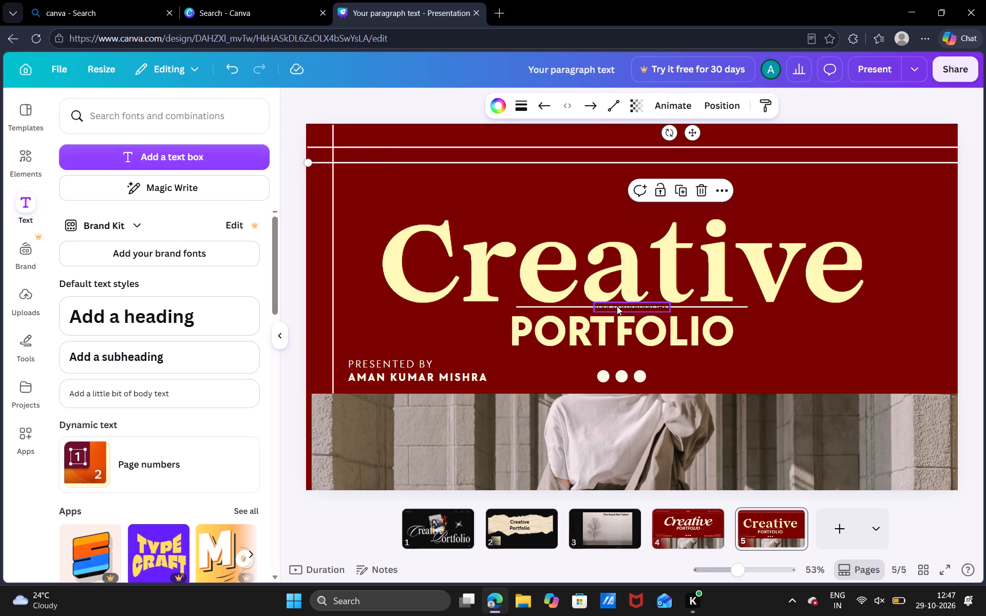
drag(617, 306, 411, 161)
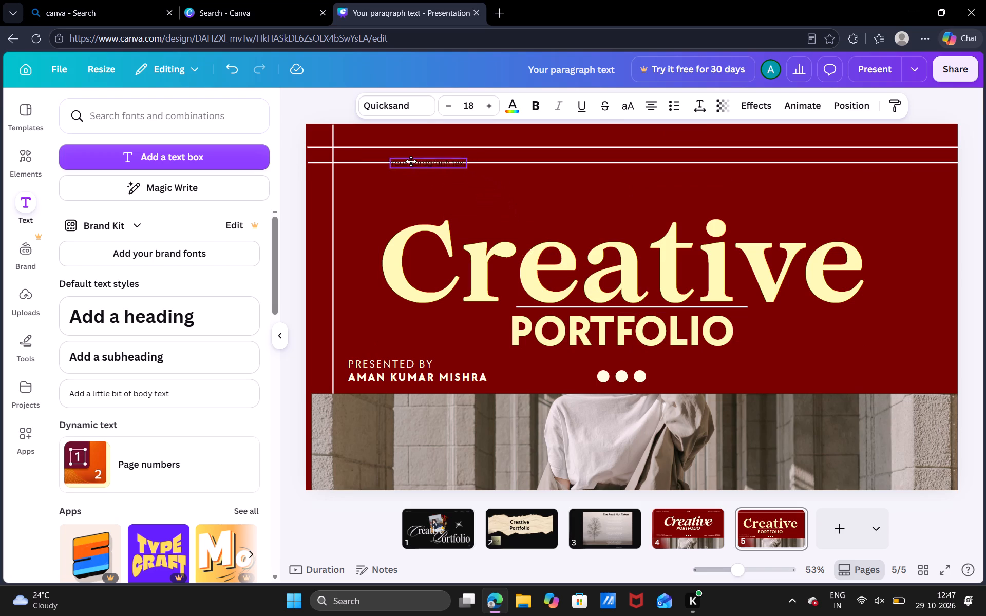
drag(411, 161, 374, 152)
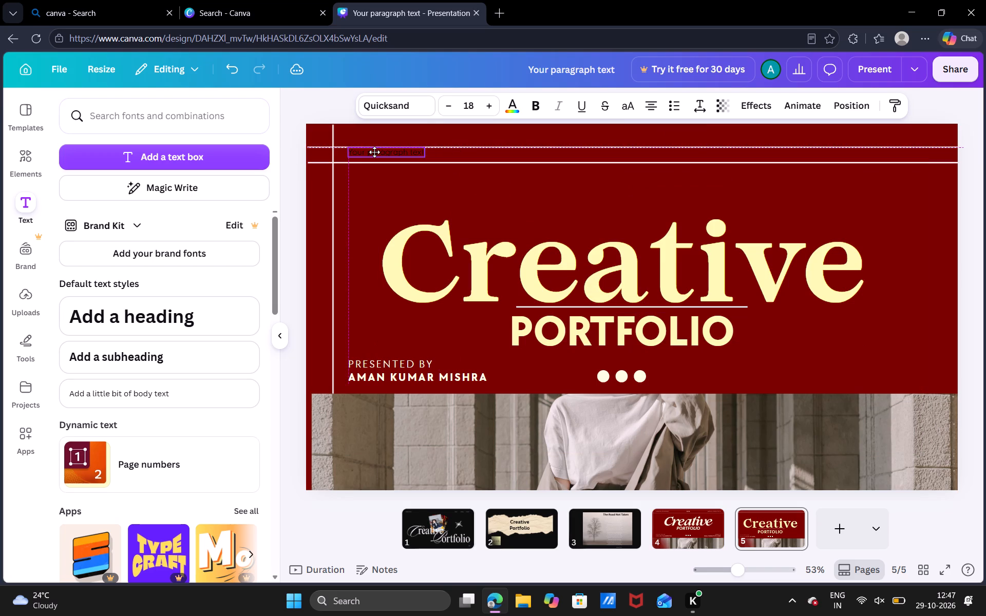
drag(374, 152, 376, 151)
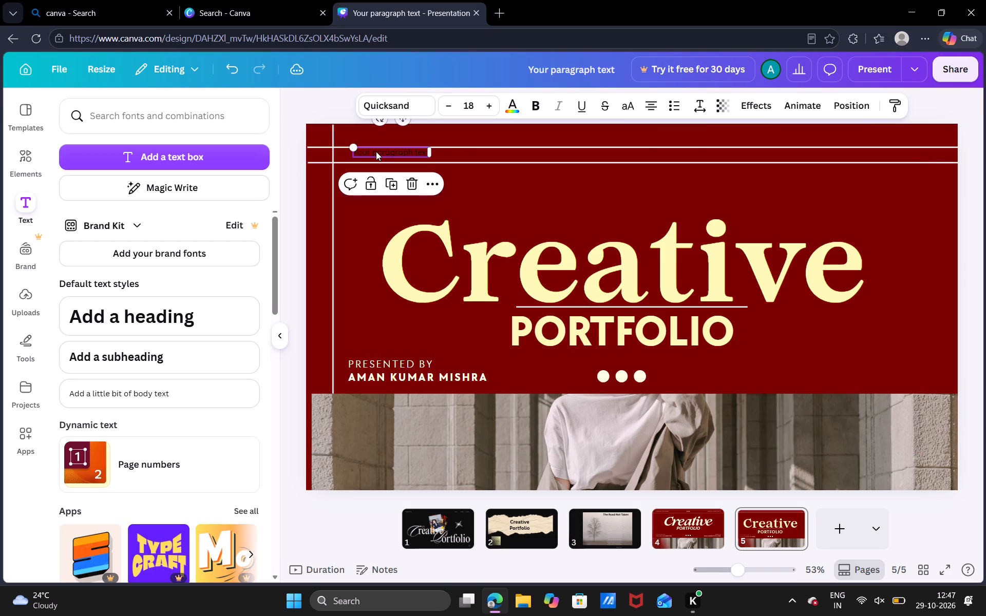
click(376, 151)
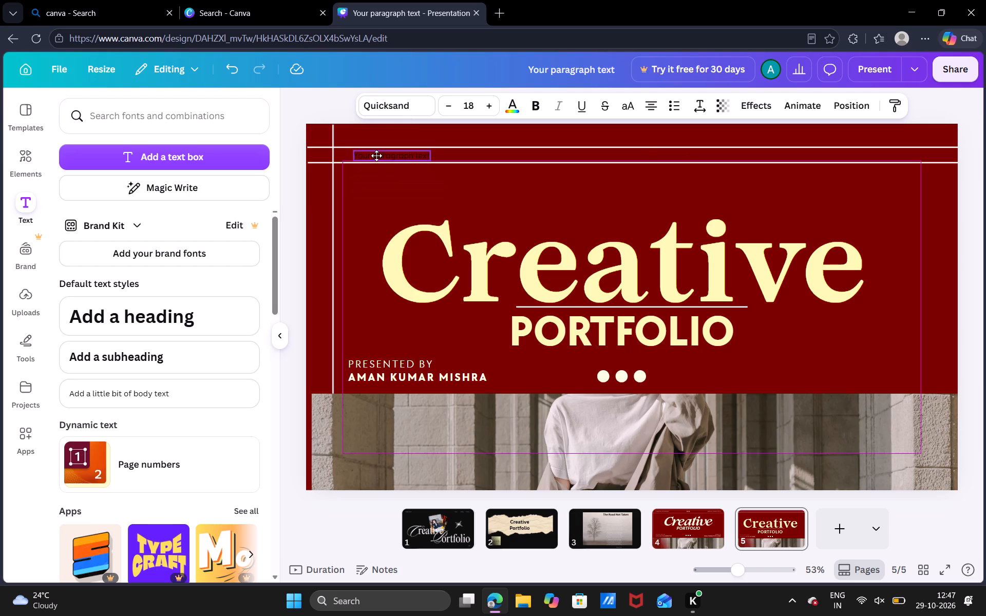
Replace the new text box's placeholder text with "FASHION DESIGNER".
click(424, 152)
key(BackSpace)
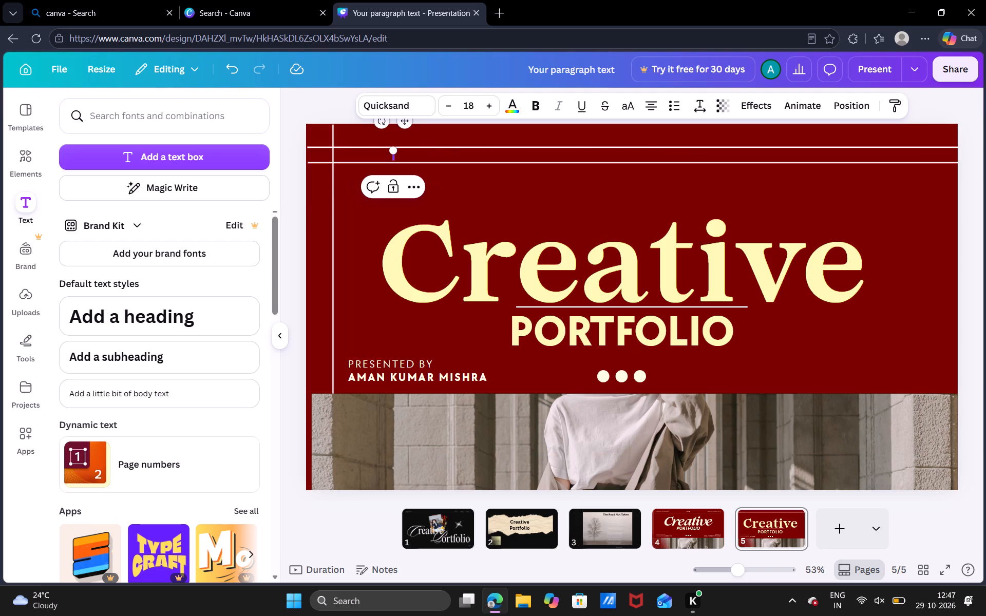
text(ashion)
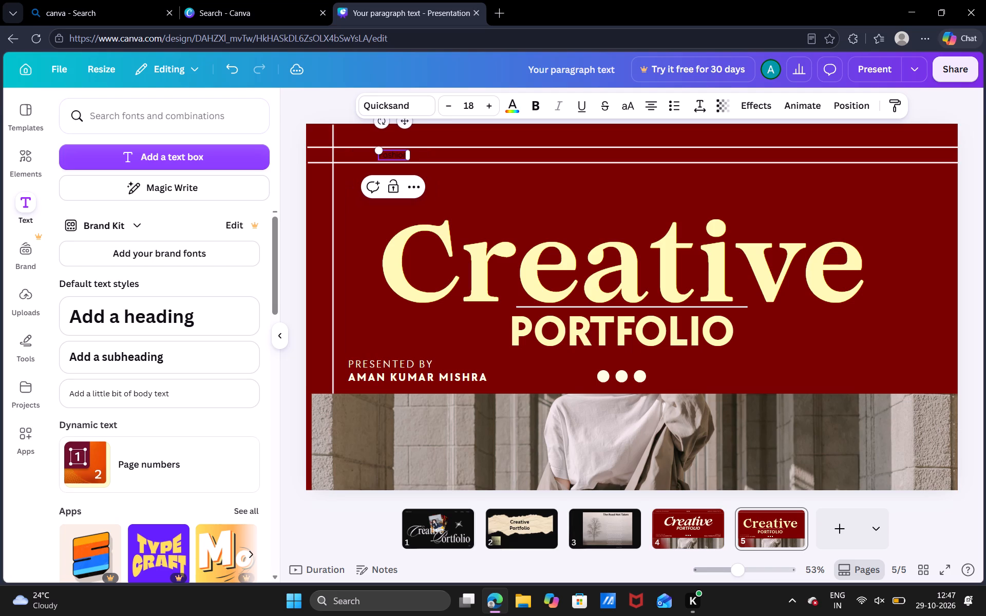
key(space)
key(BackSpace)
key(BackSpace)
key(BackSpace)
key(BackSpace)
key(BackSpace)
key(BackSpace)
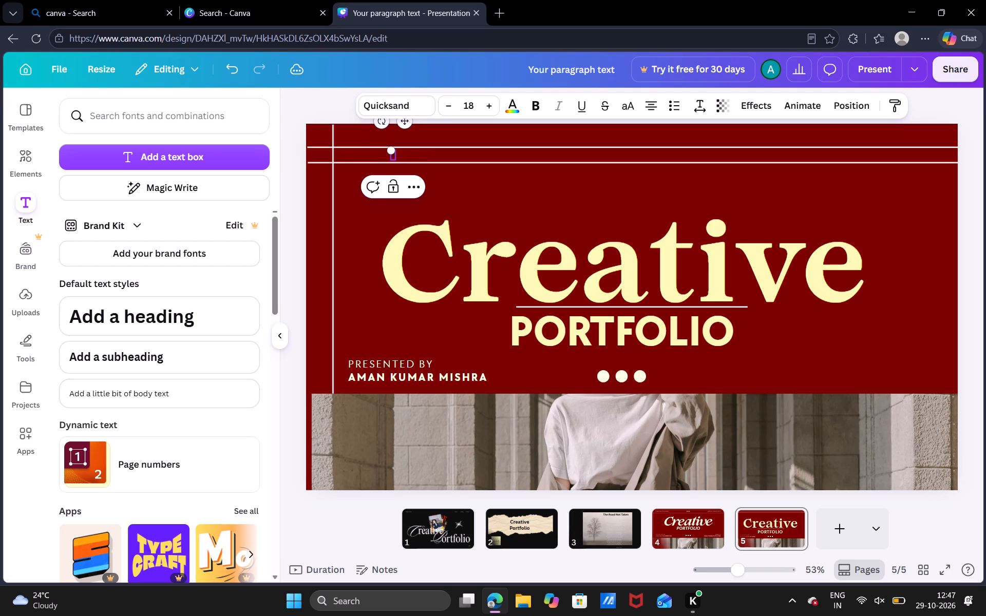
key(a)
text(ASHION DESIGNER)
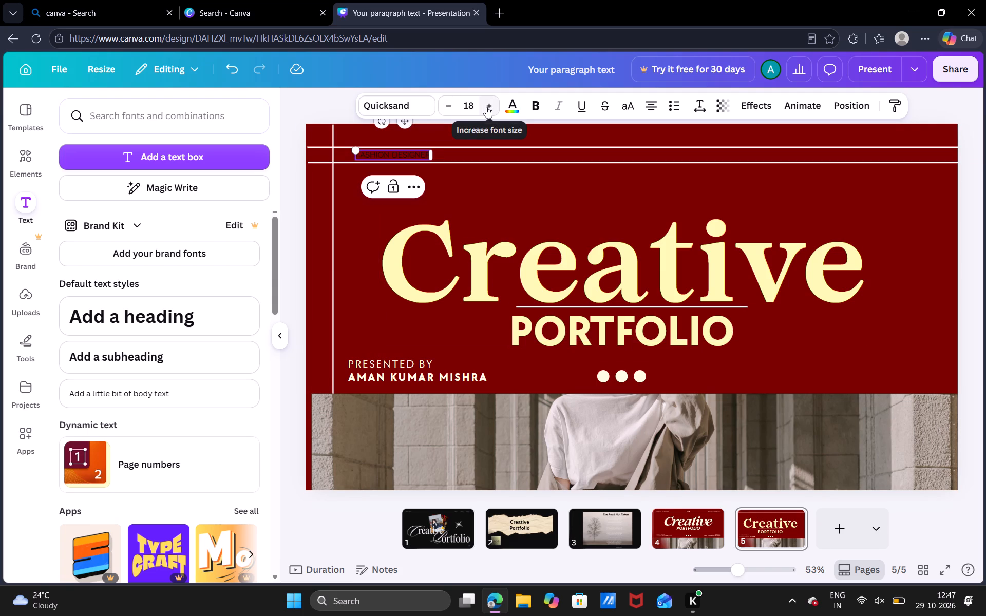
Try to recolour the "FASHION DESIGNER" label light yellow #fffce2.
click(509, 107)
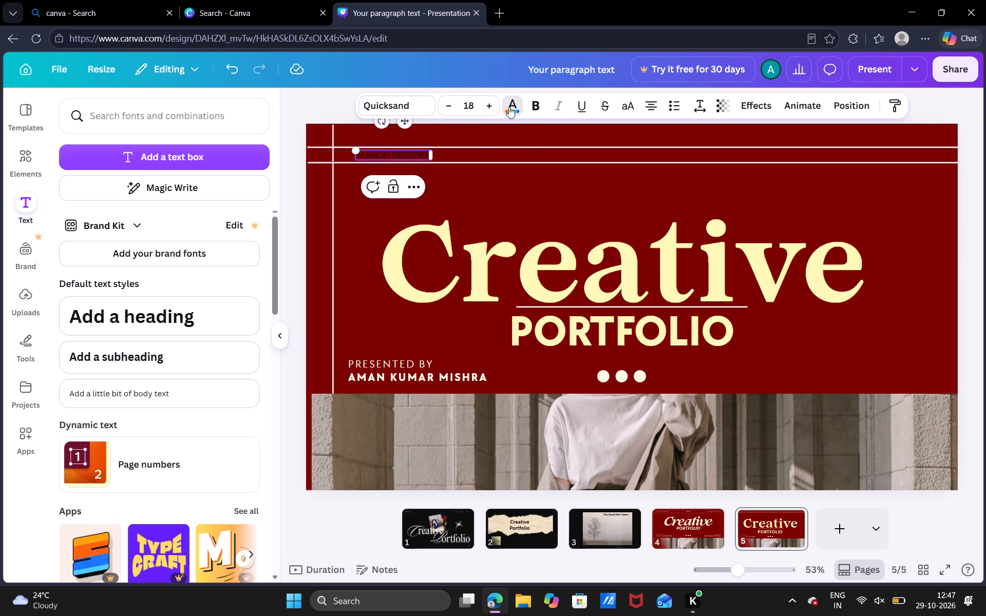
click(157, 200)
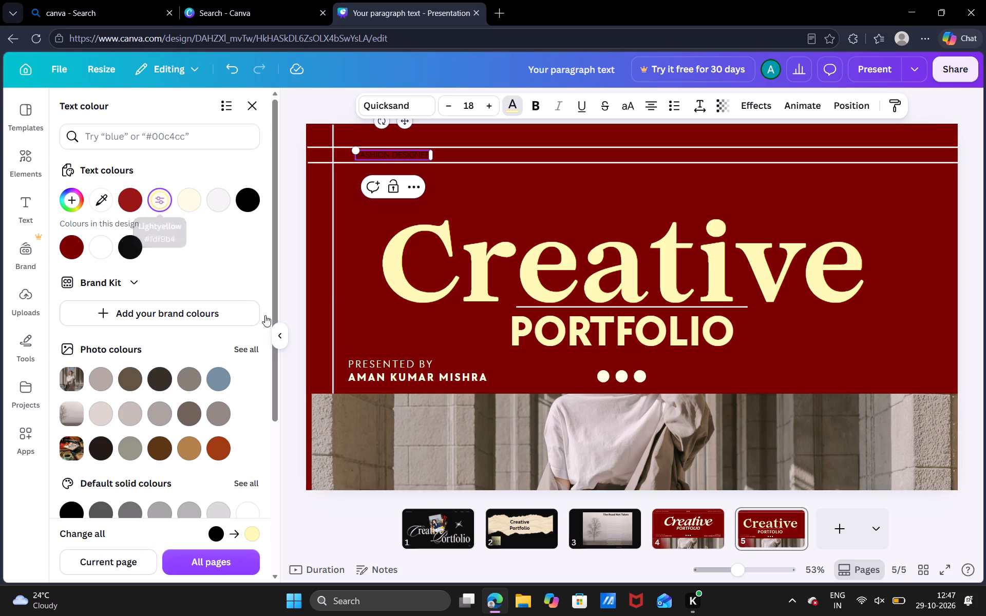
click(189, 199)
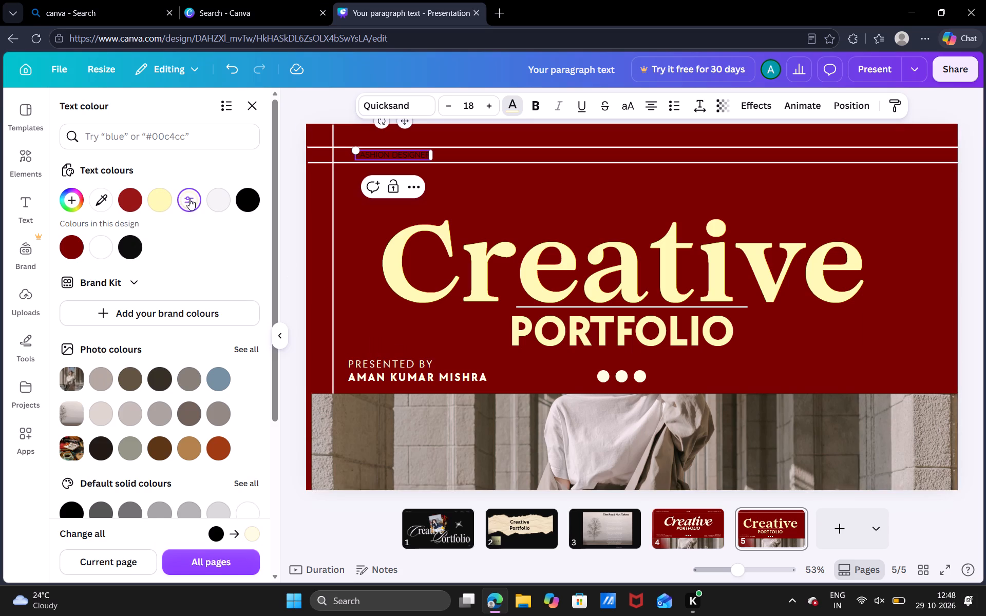
Recolour the "Creative" and "PORTFOLIO" title texts on page 5 to light yellow #fffce2.
click(432, 274)
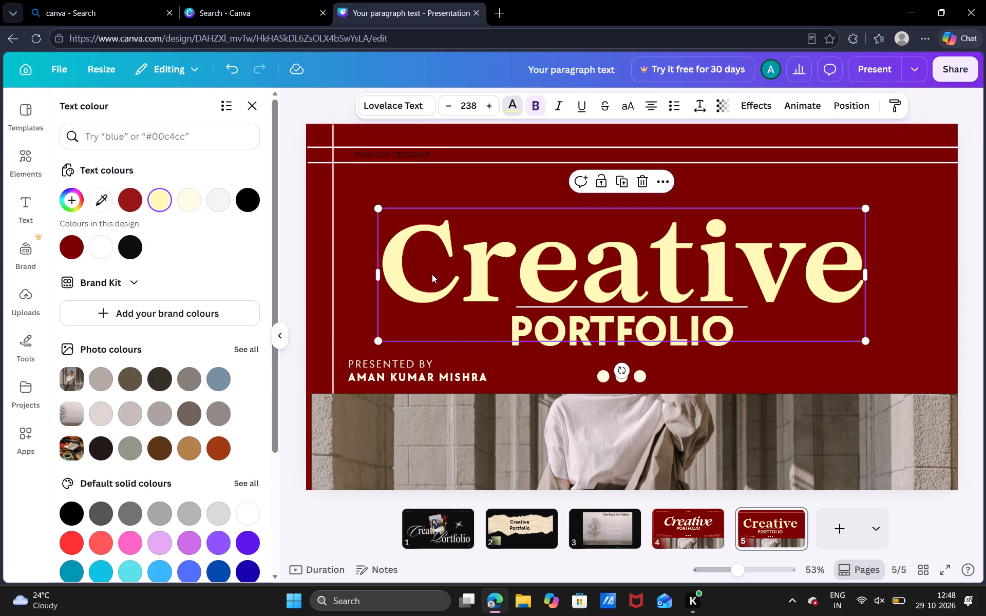
click(183, 203)
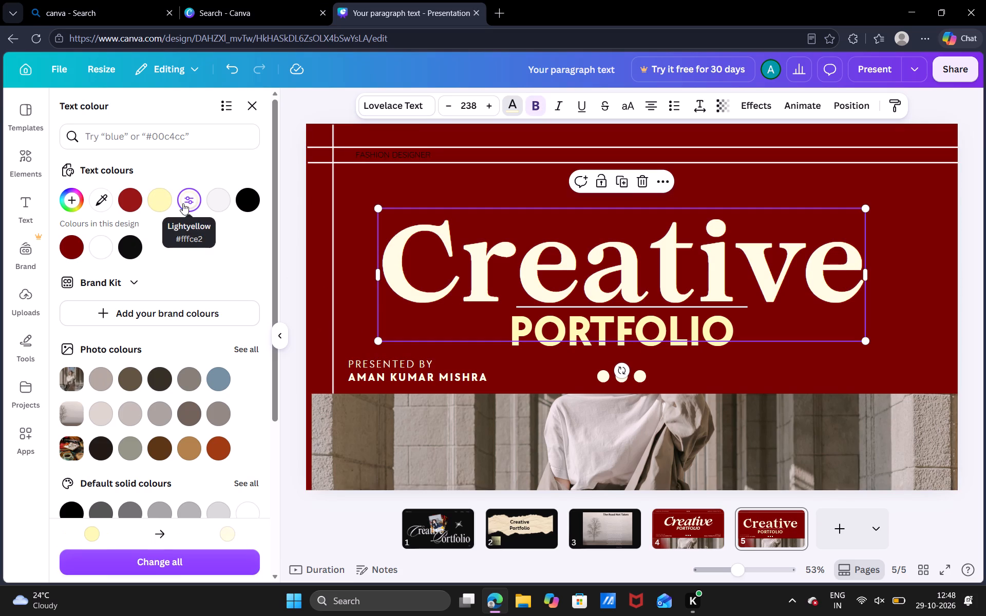
click(509, 321)
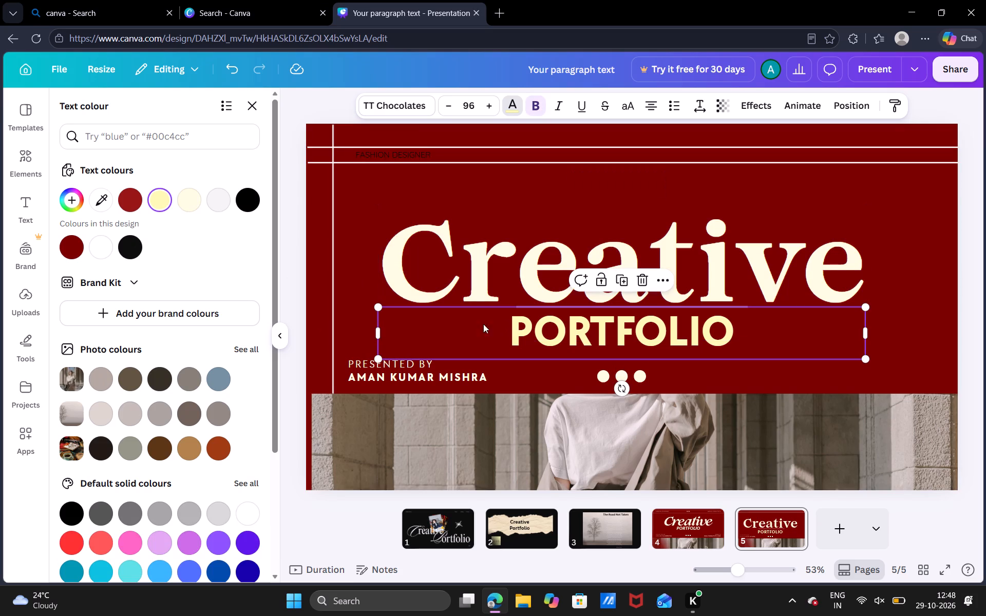
click(183, 202)
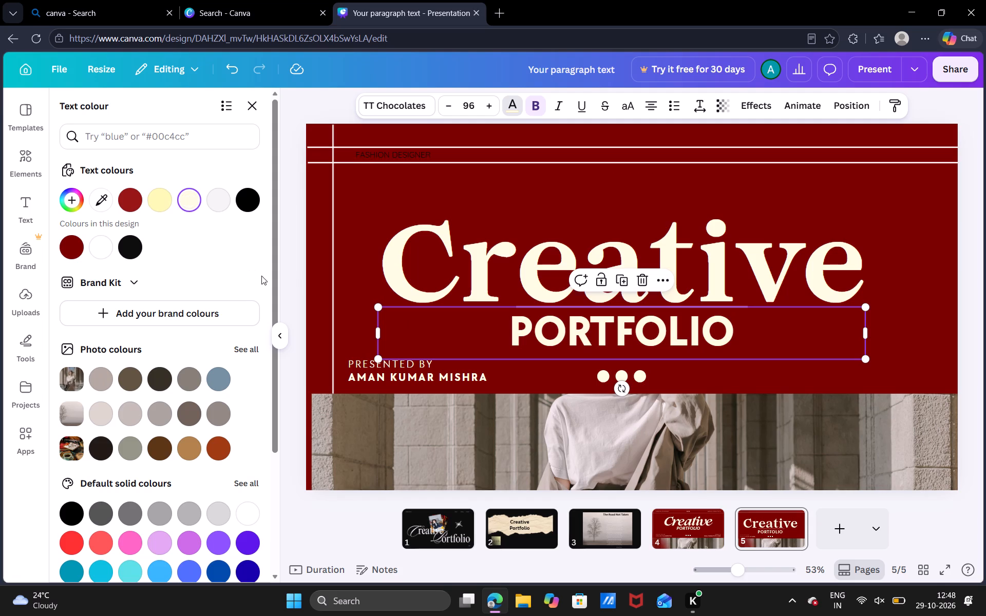
Using page 4's "FASHION DESIGNER" label as reference, set page 5's label to the TT Chocolates font at size 22.
click(694, 527)
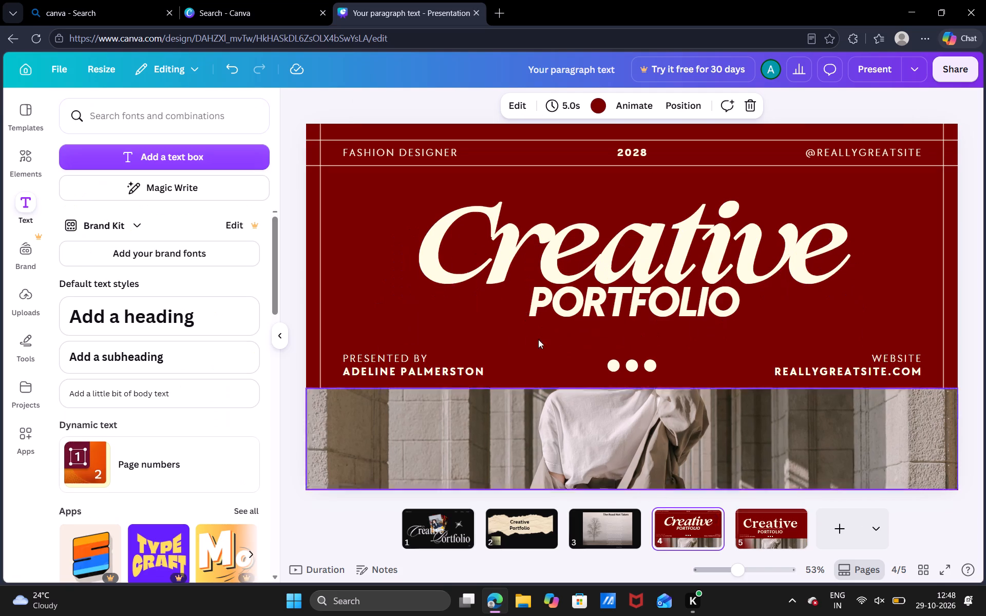
click(446, 157)
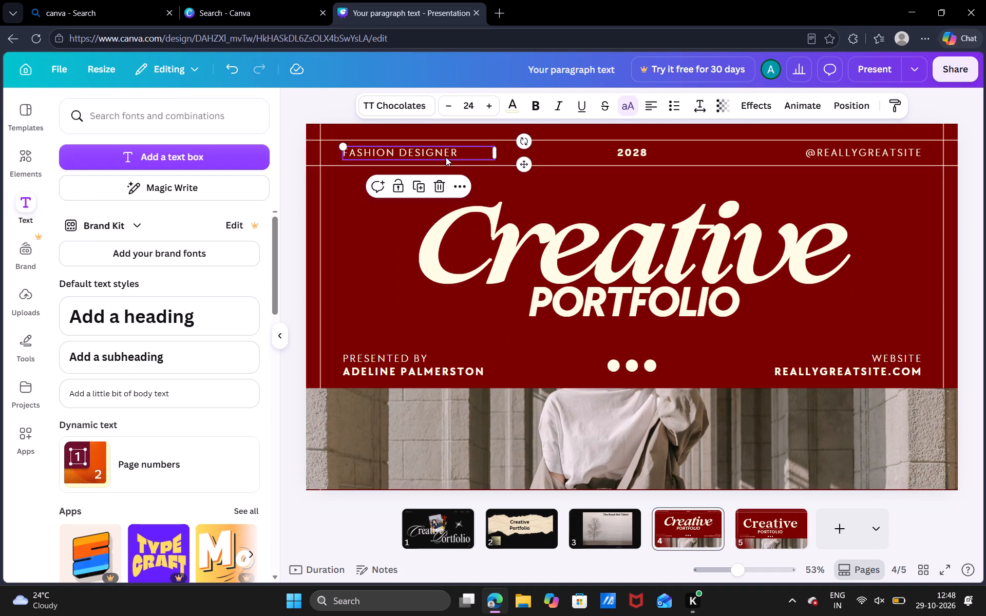
click(786, 515)
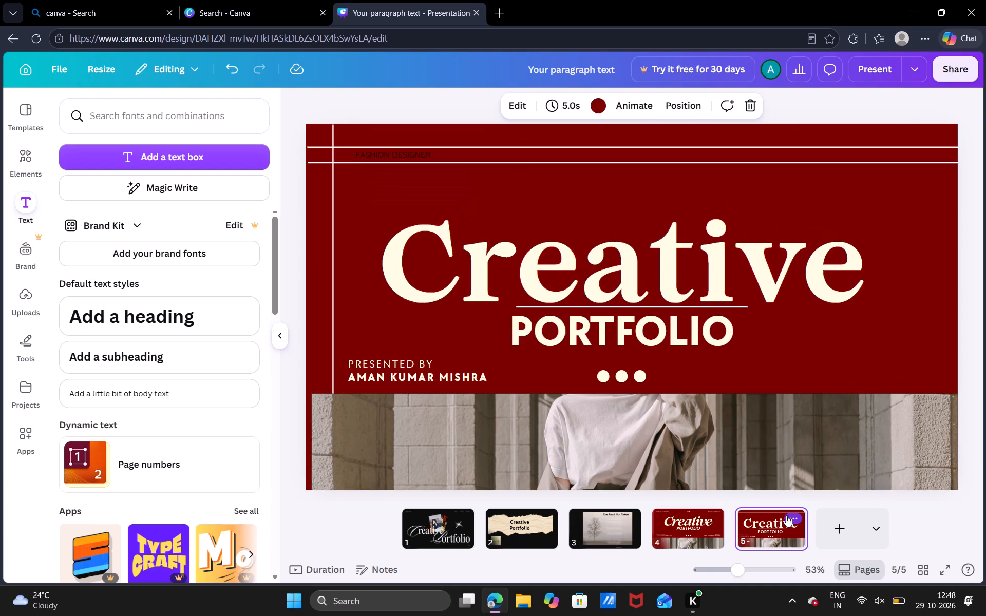
click(413, 152)
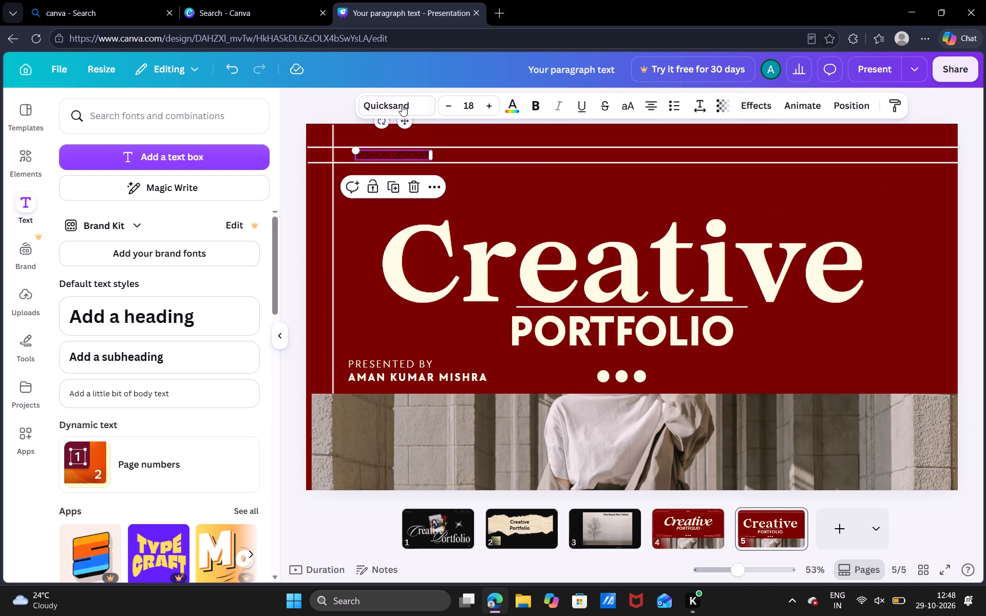
click(401, 103)
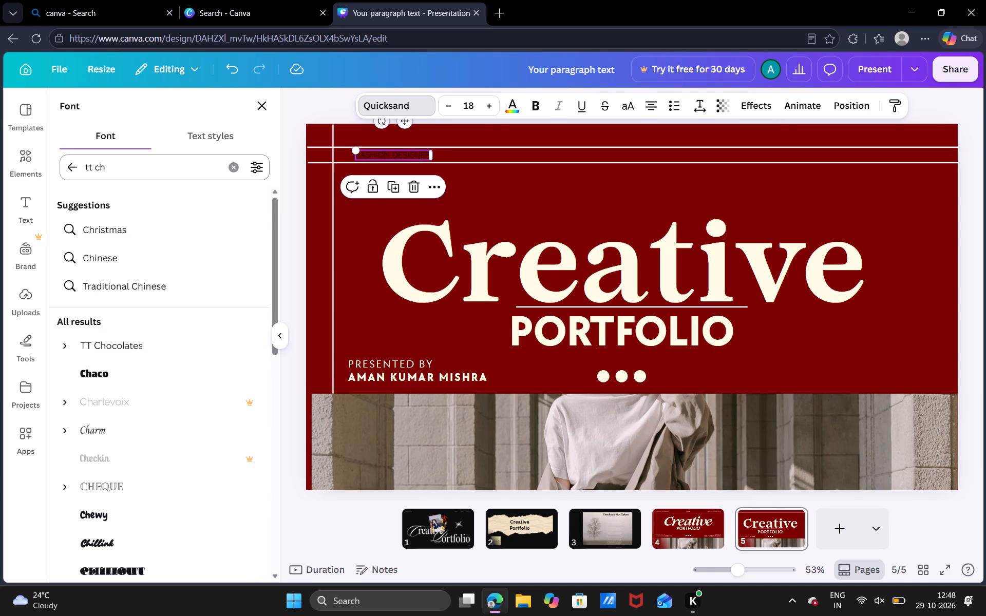
click(129, 352)
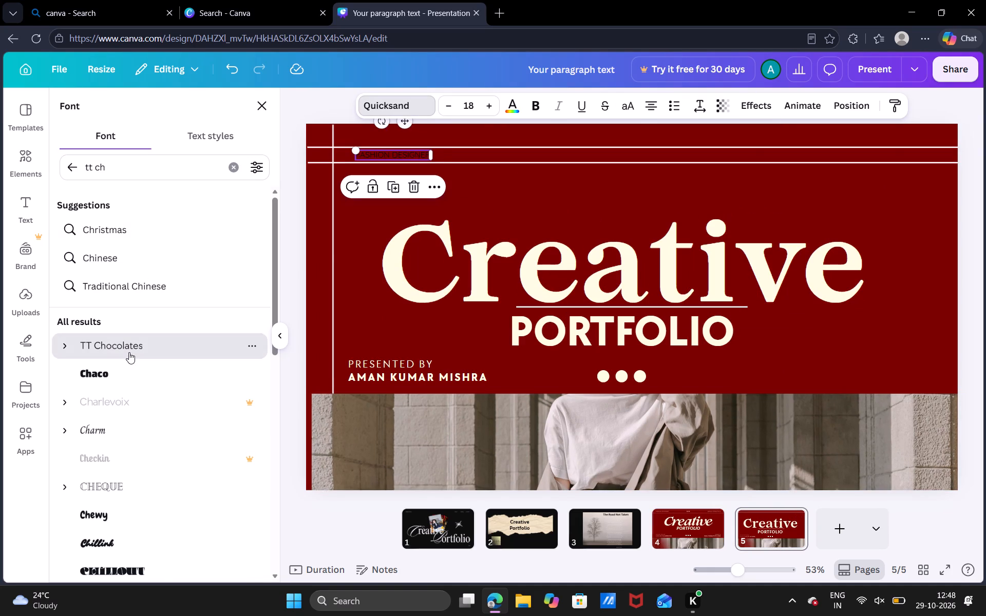
click(489, 101)
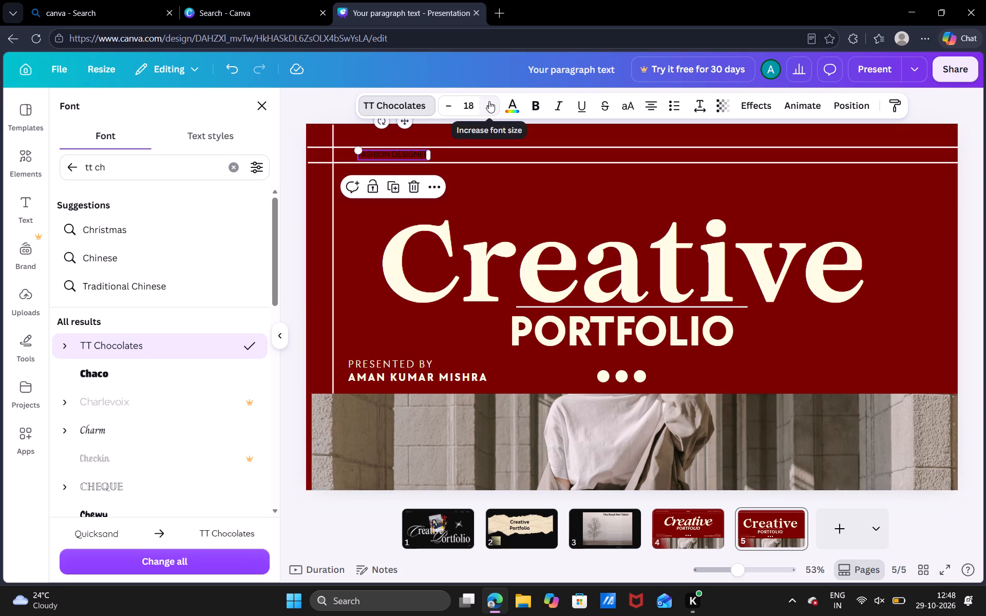
click(489, 101)
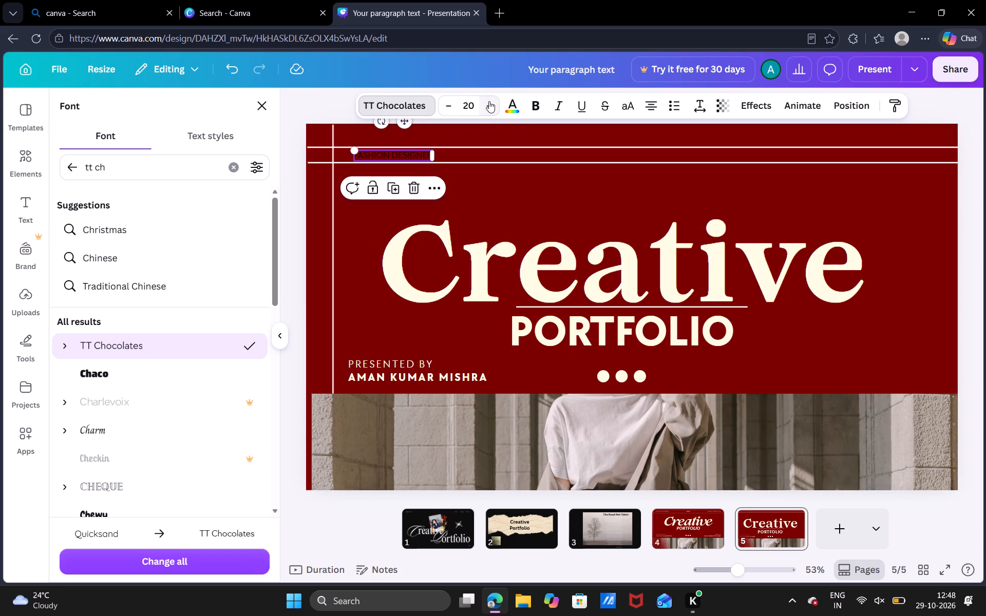
click(489, 101)
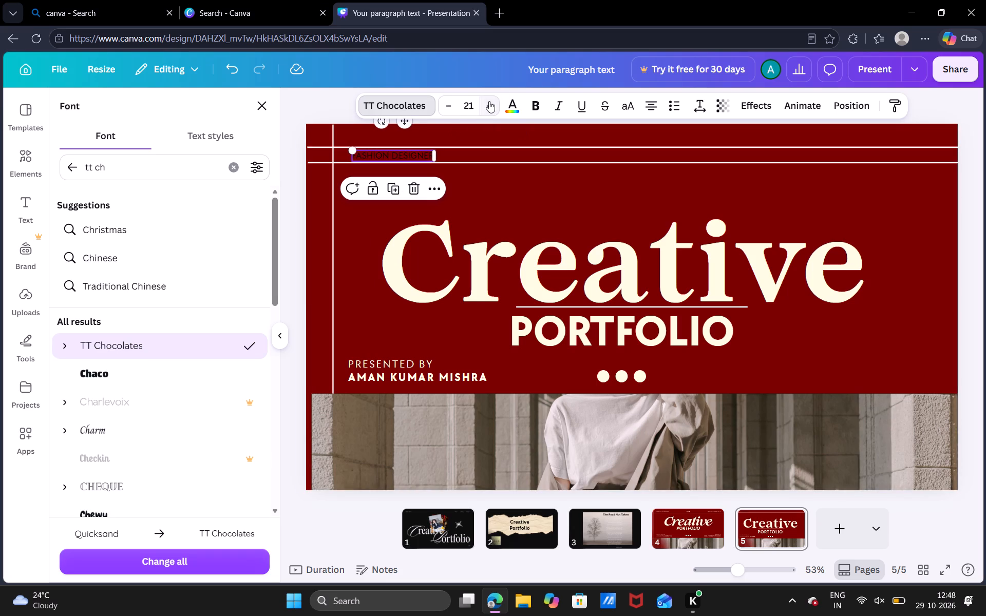
click(489, 101)
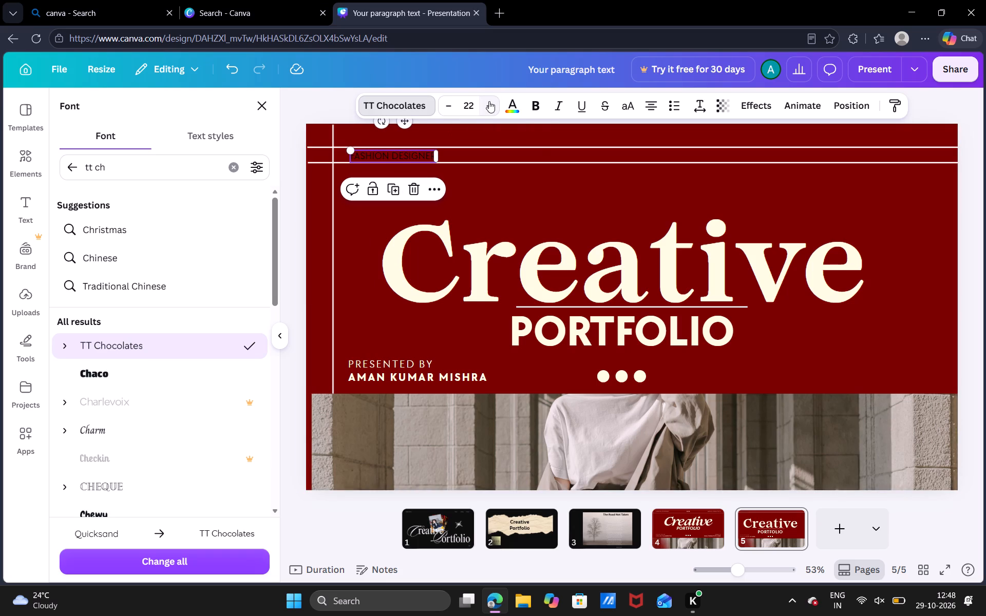
Recolour page 5's "FASHION DESIGNER" label to the light yellow of the title text.
click(513, 109)
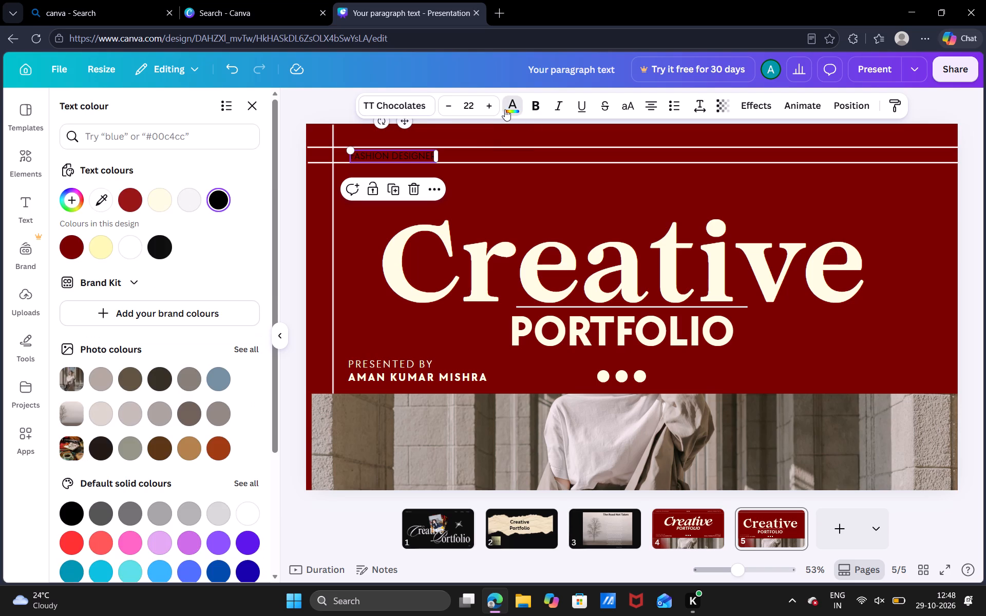
click(163, 201)
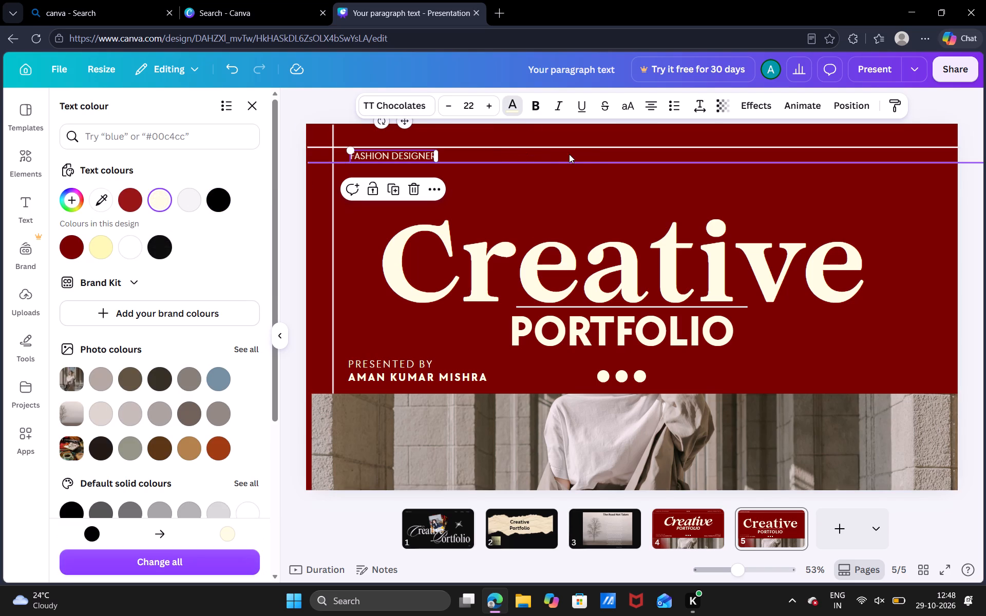
Add a text box on page 5 and place it between the two top lines, centred above the three dots.
click(594, 151)
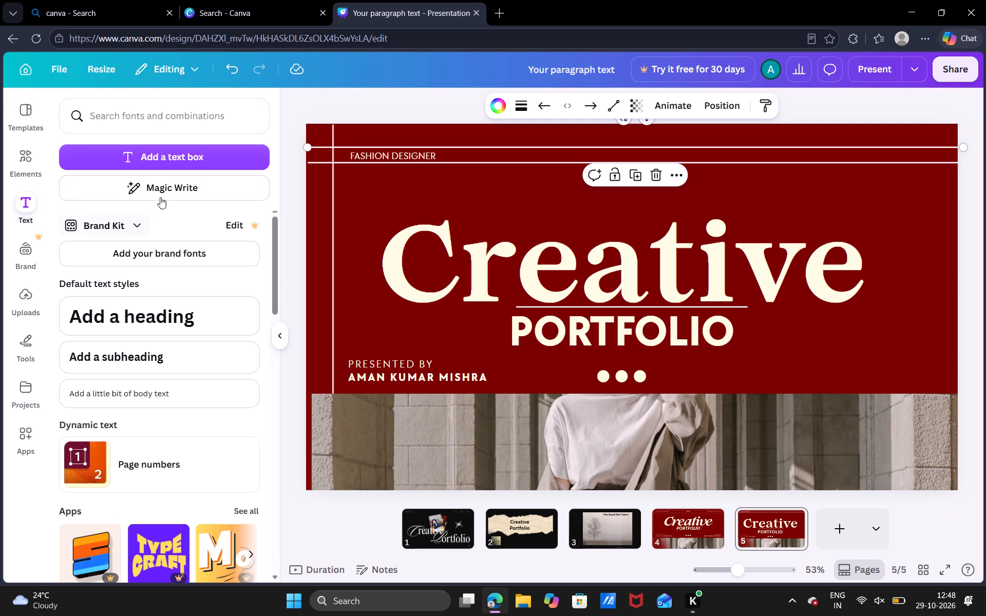
click(179, 163)
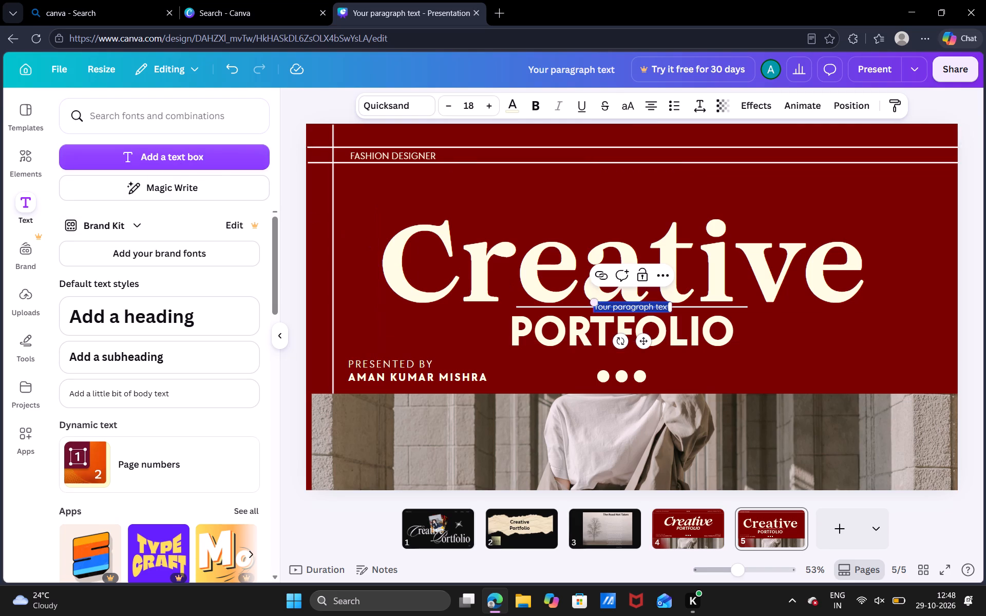
drag(629, 308, 615, 252)
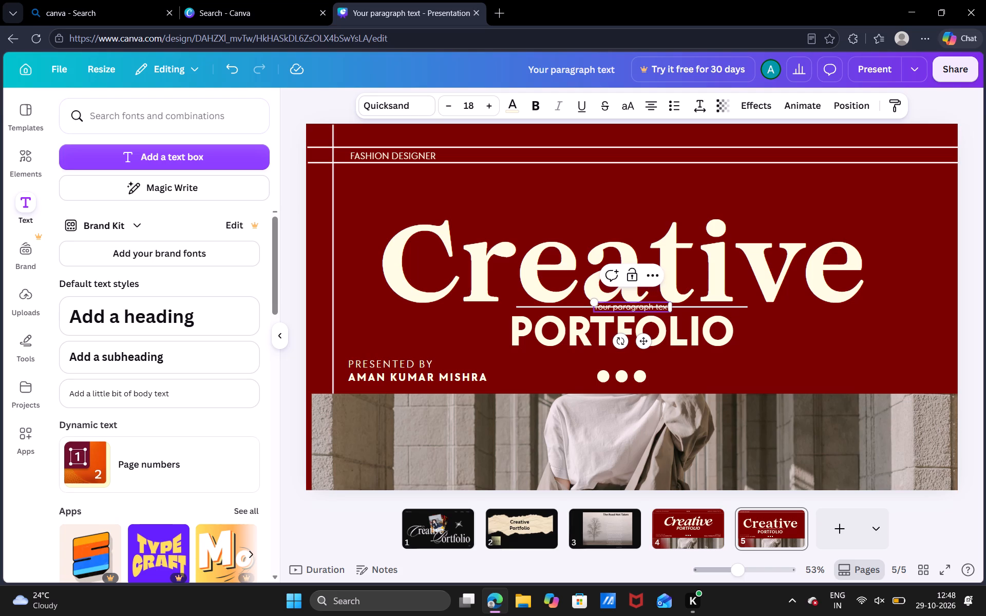
drag(618, 312, 591, 156)
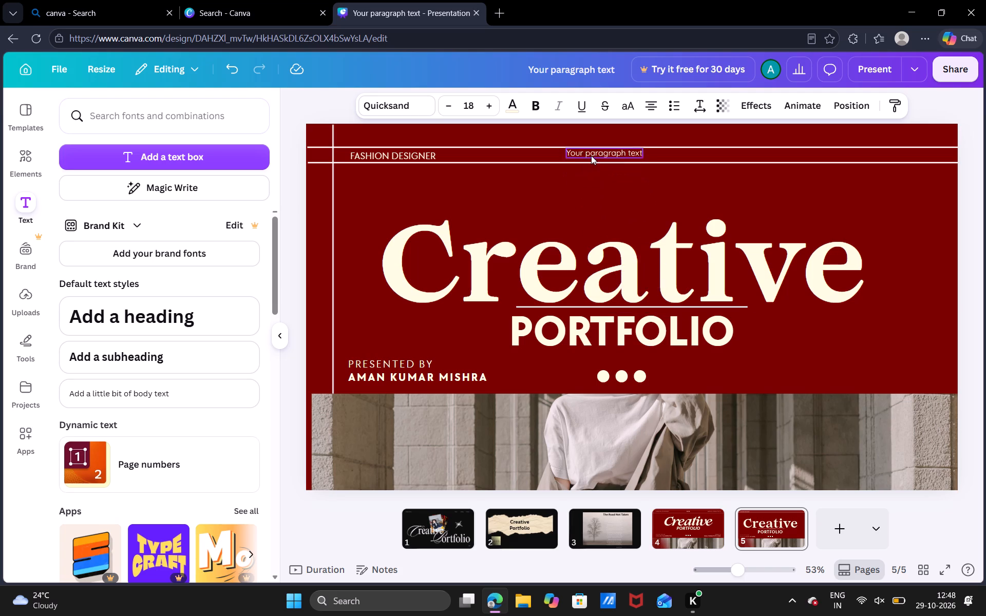
drag(591, 156, 592, 161)
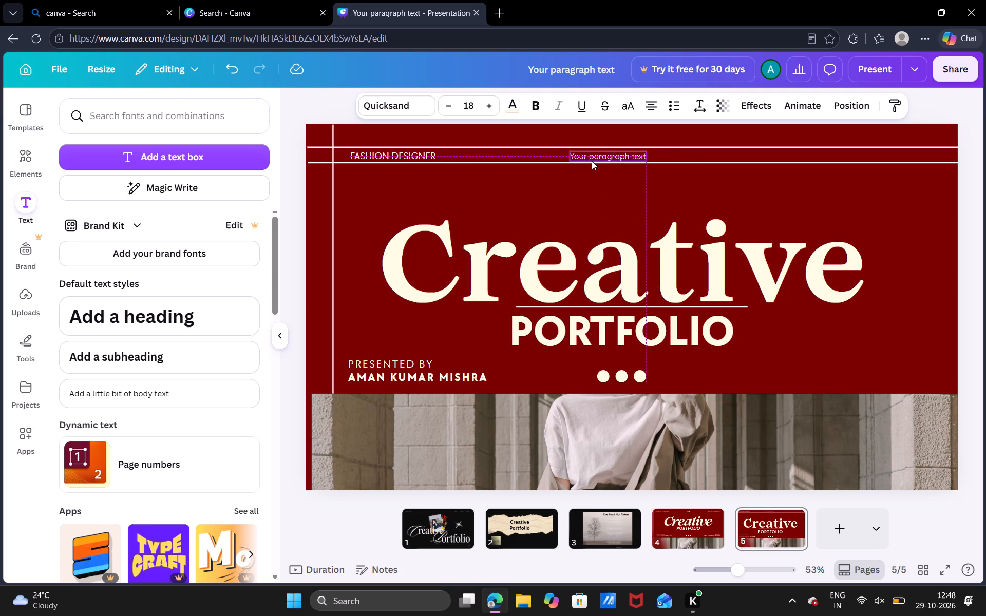
drag(592, 161, 606, 160)
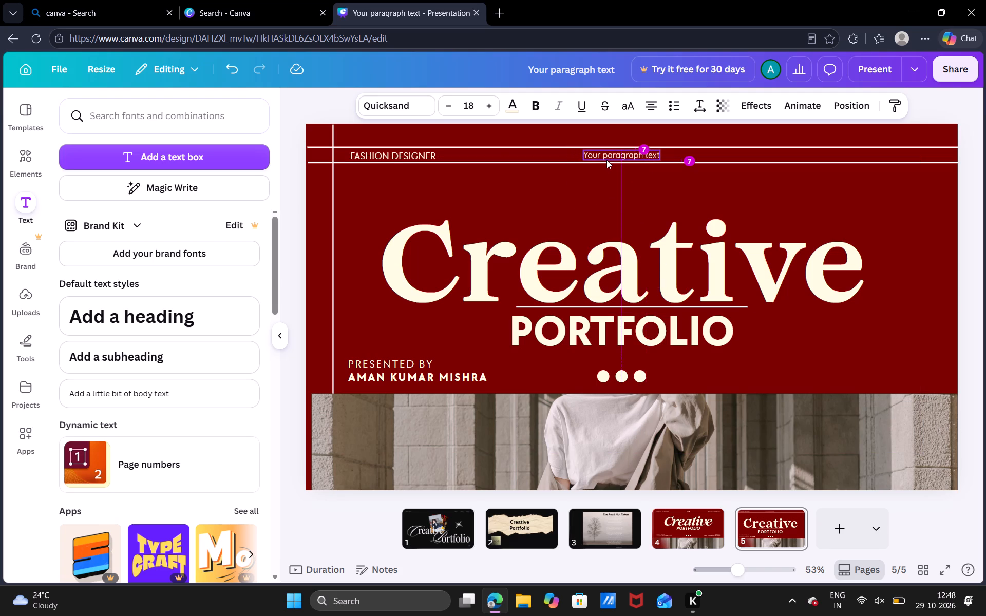
drag(606, 160, 608, 161)
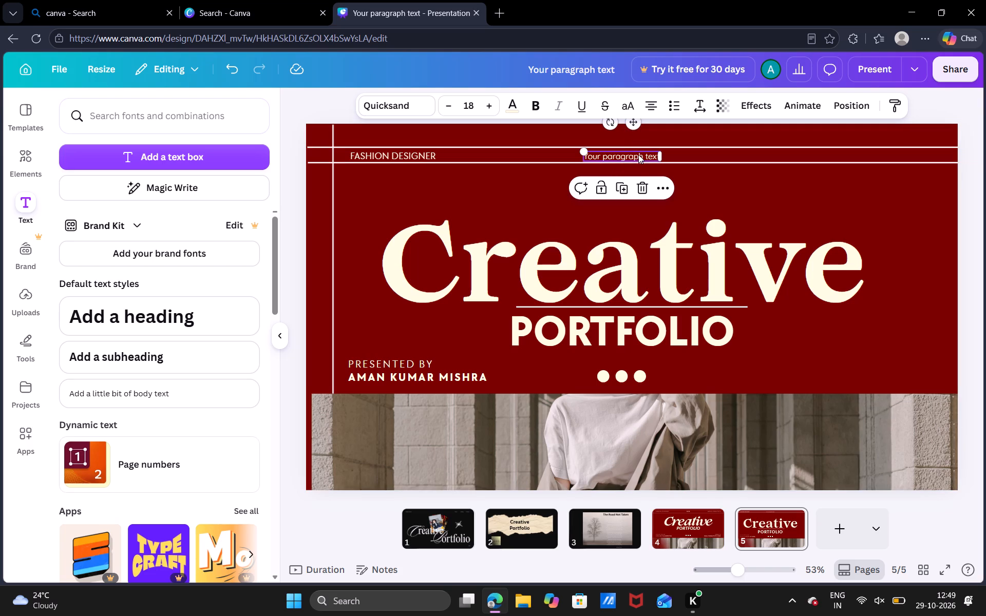
Replace the new text box's placeholder text with "2028".
click(633, 153)
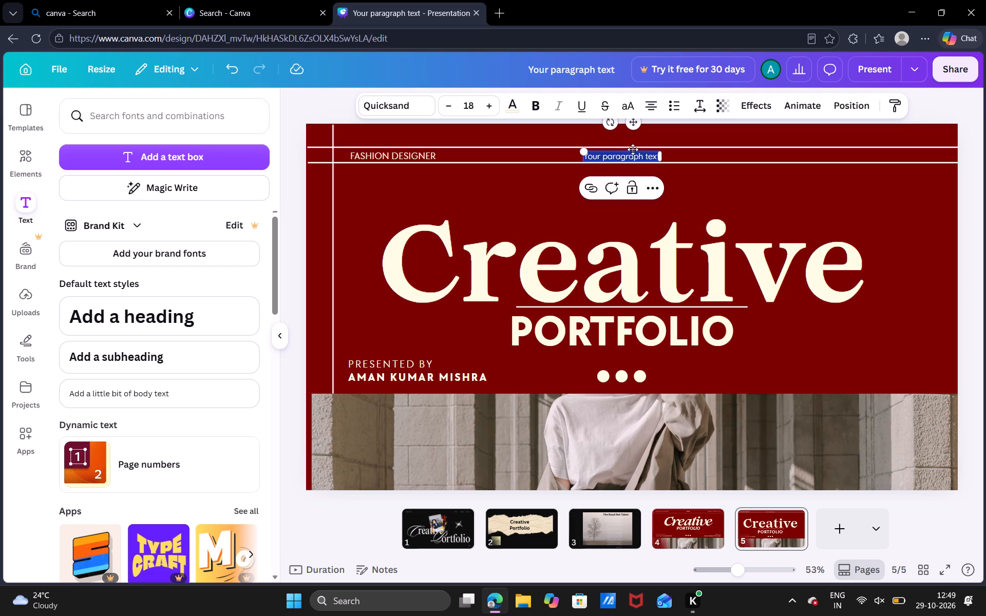
click(629, 157)
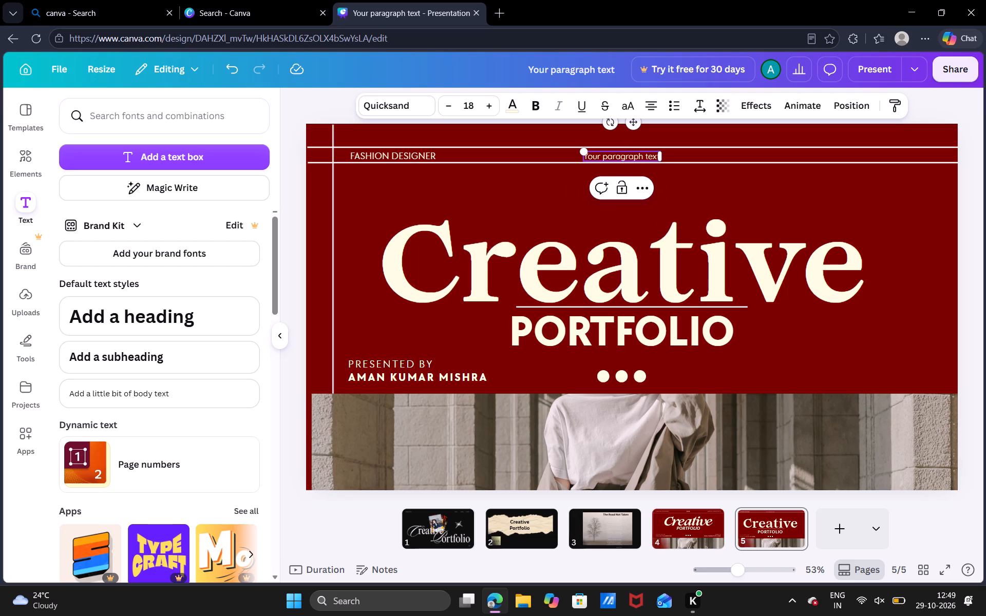
click(585, 175)
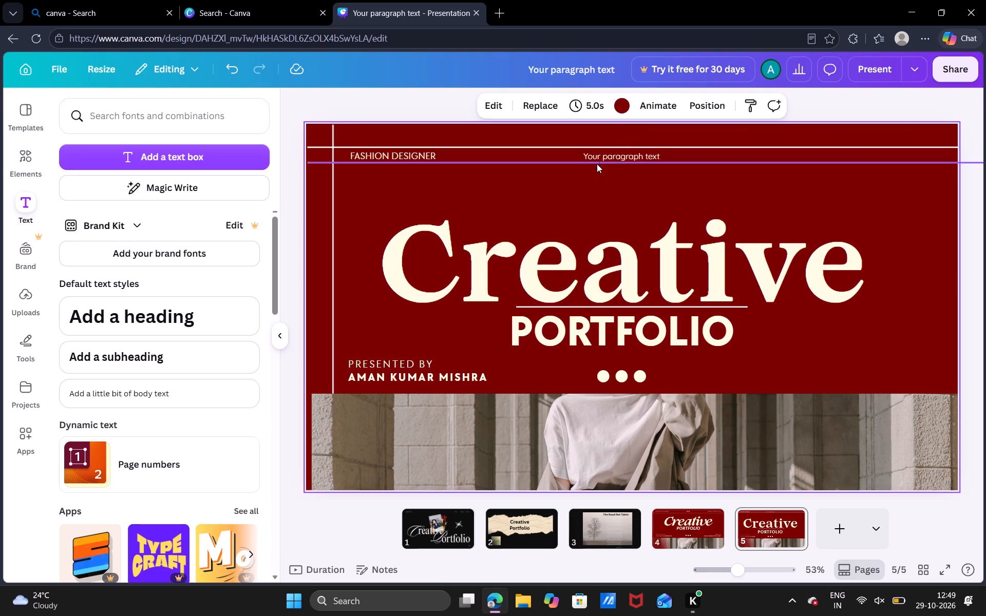
click(607, 153)
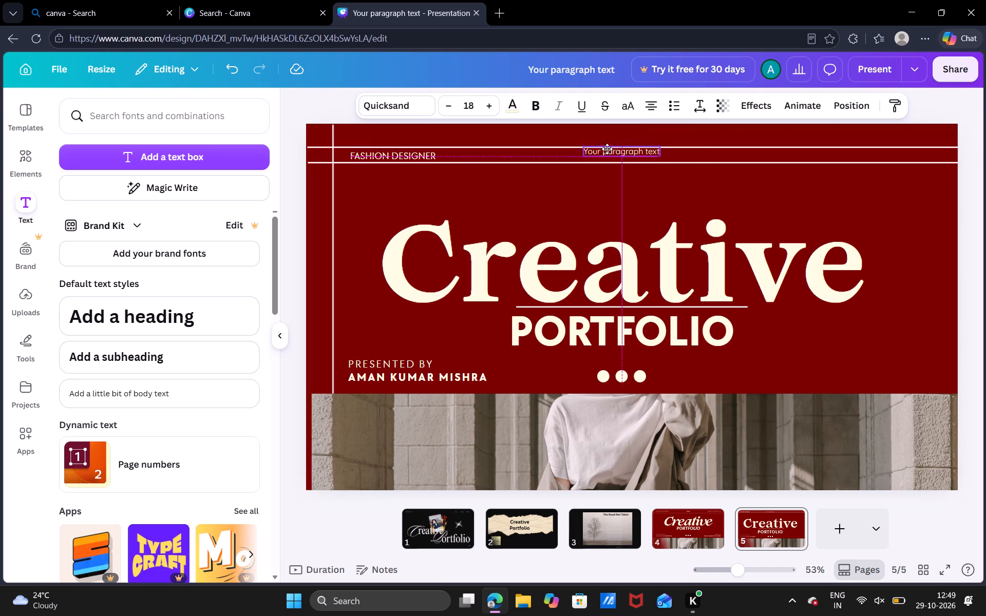
click(654, 151)
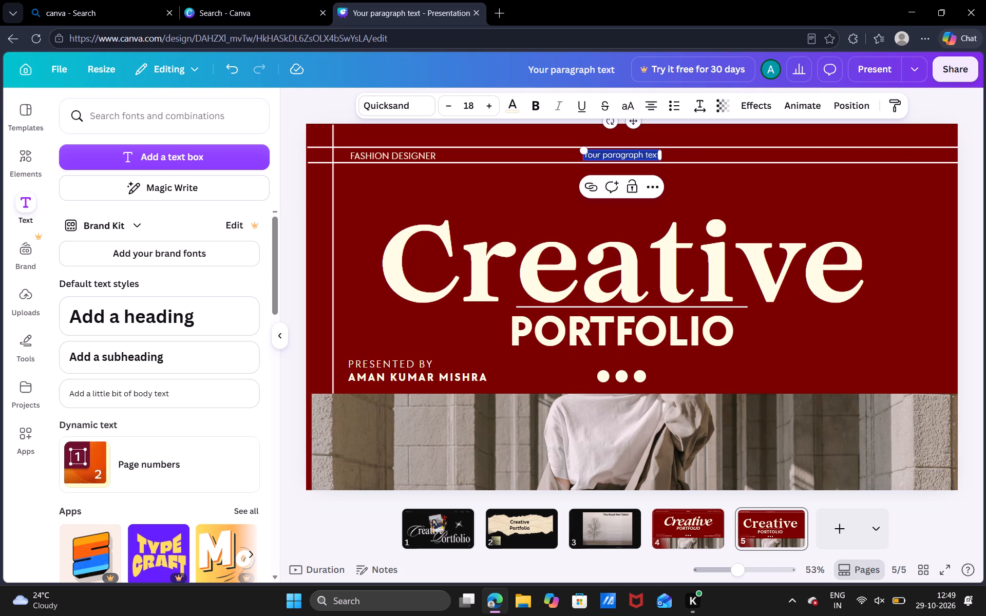
key(Right)
key(BackSpace)
key(BackSpace)
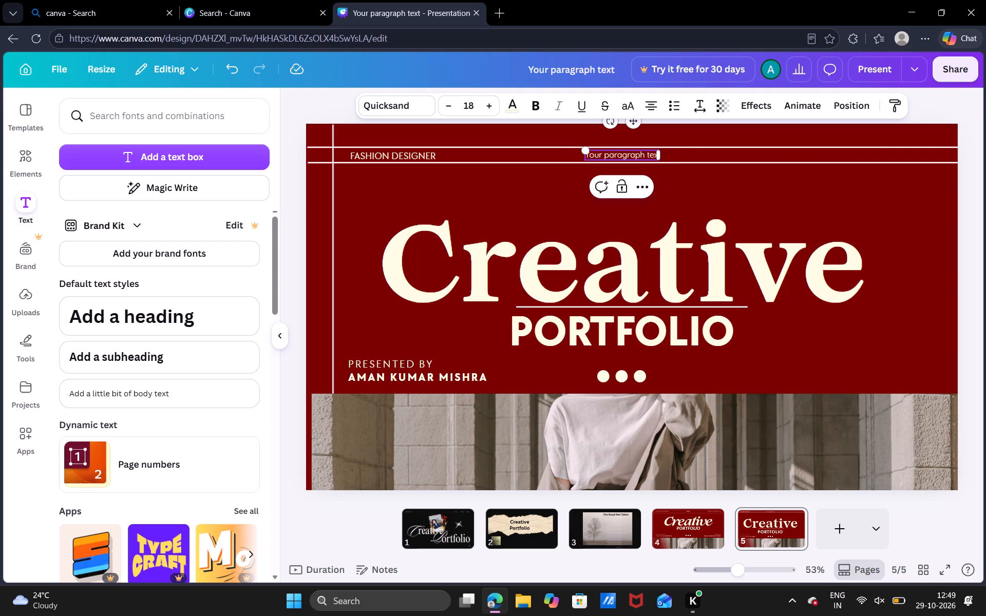
key(BackSpace)
key(BackSpace)
key(BackSpace)
key(BackSpace)
key(BackSpace)
key(BackSpace)
key(BackSpace)
key(BackSpace)
key(BackSpace)
key(BackSpace)
key(BackSpace)
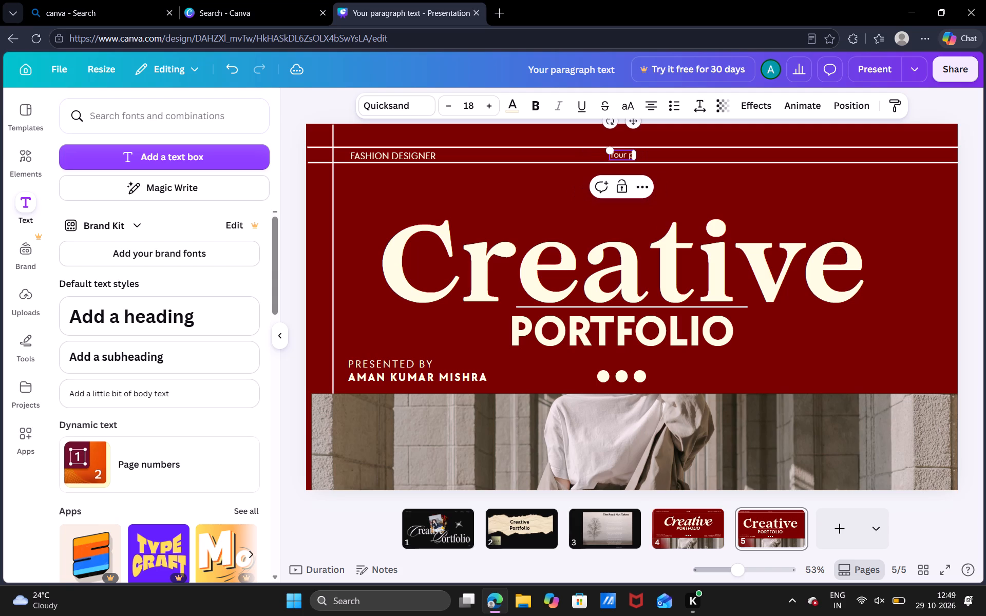
key(BackSpace)
key(BackSpace)
key(BackSpace)
key(BackSpace)
key(BackSpace)
key(BackSpace)
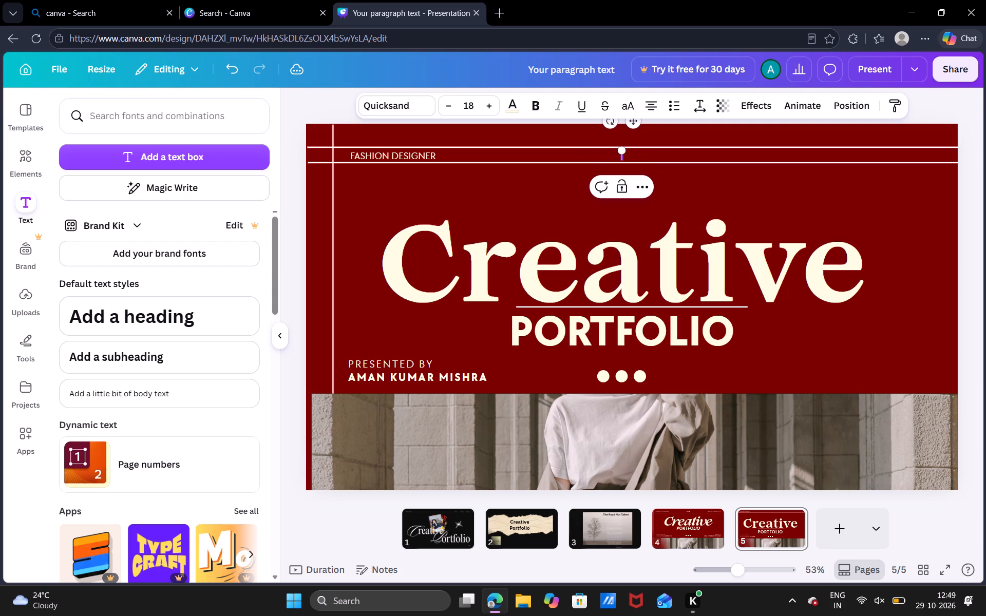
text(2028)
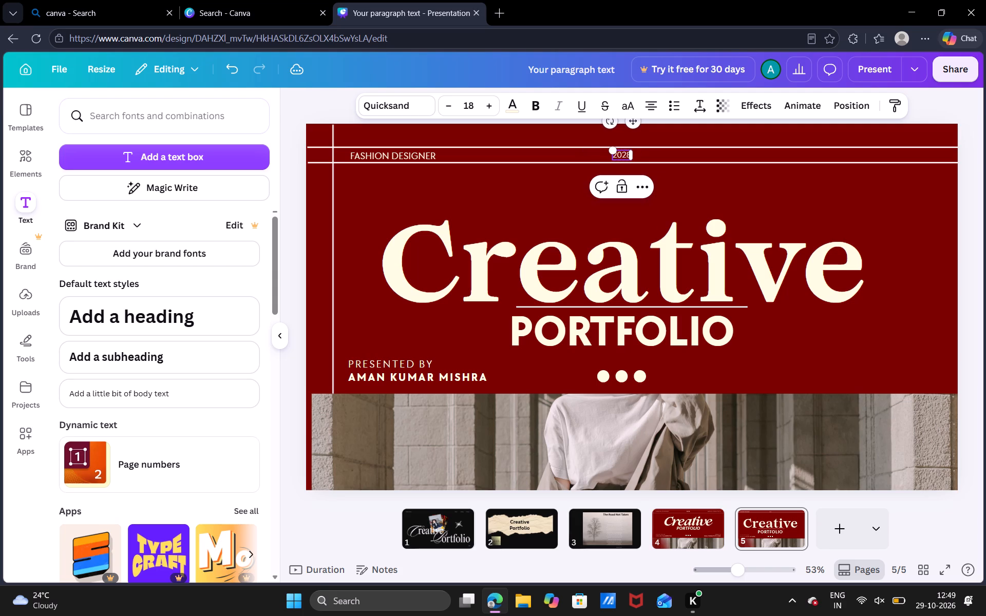
Using page 4's "2028" label as reference, set page 5's "2028" label to the TT Chocolates font at size 23.
click(694, 533)
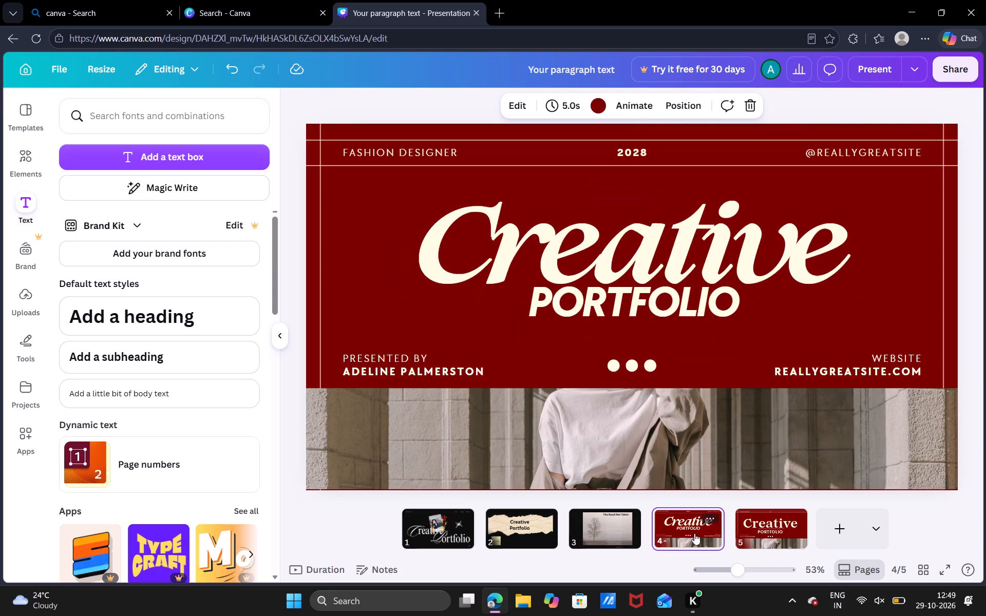
click(631, 148)
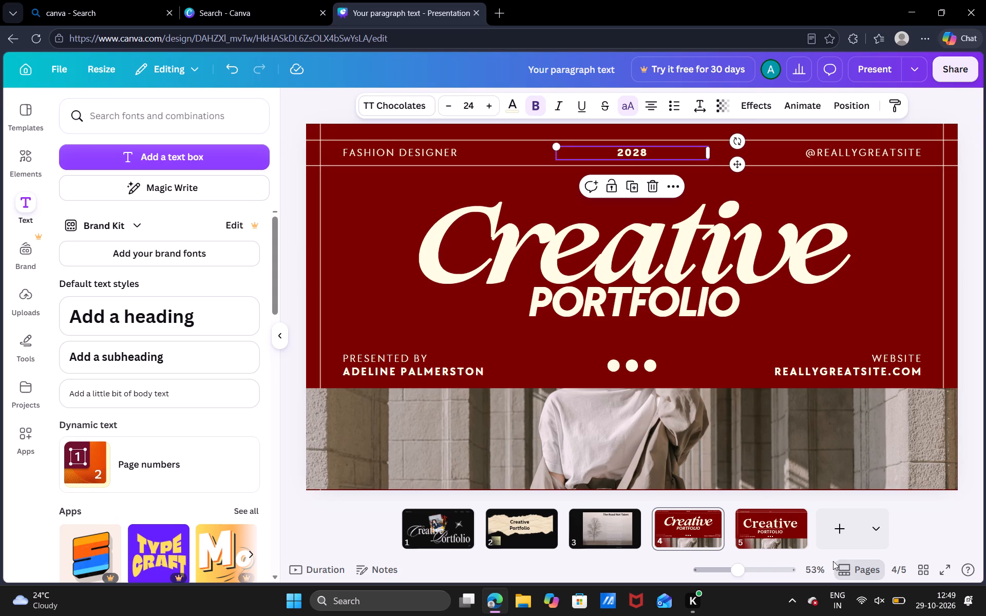
click(778, 522)
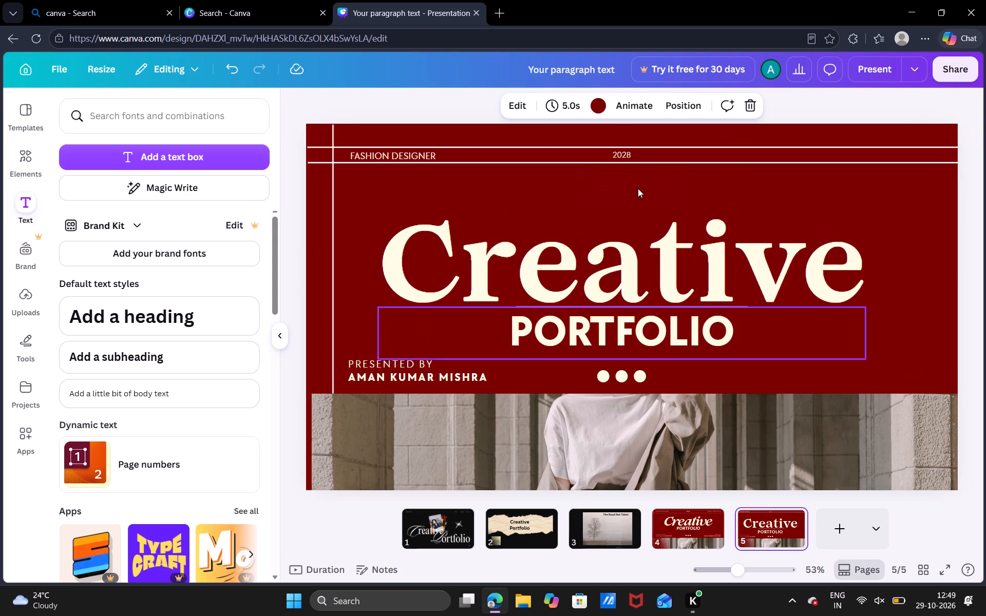
click(620, 155)
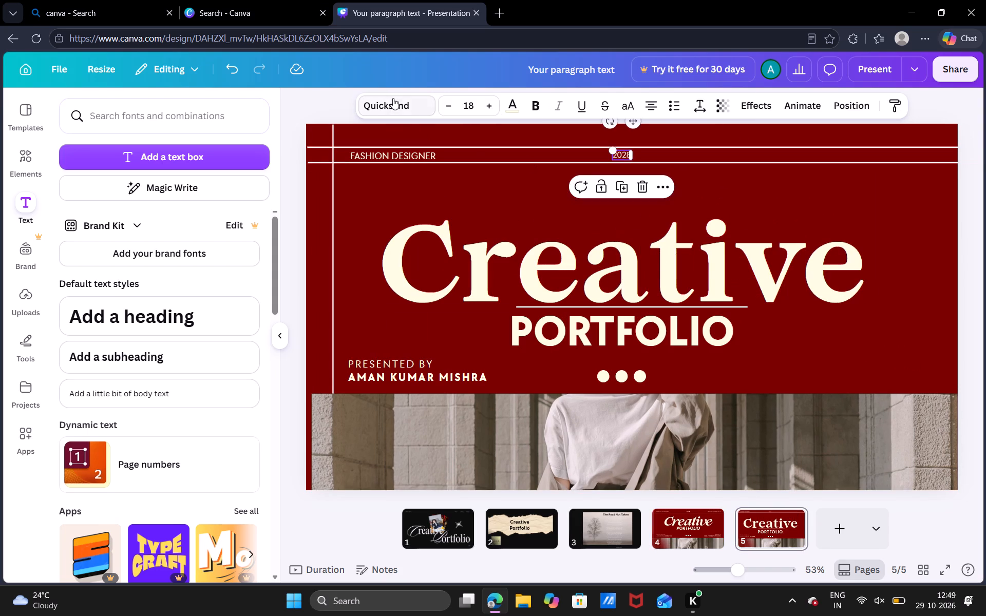
click(394, 101)
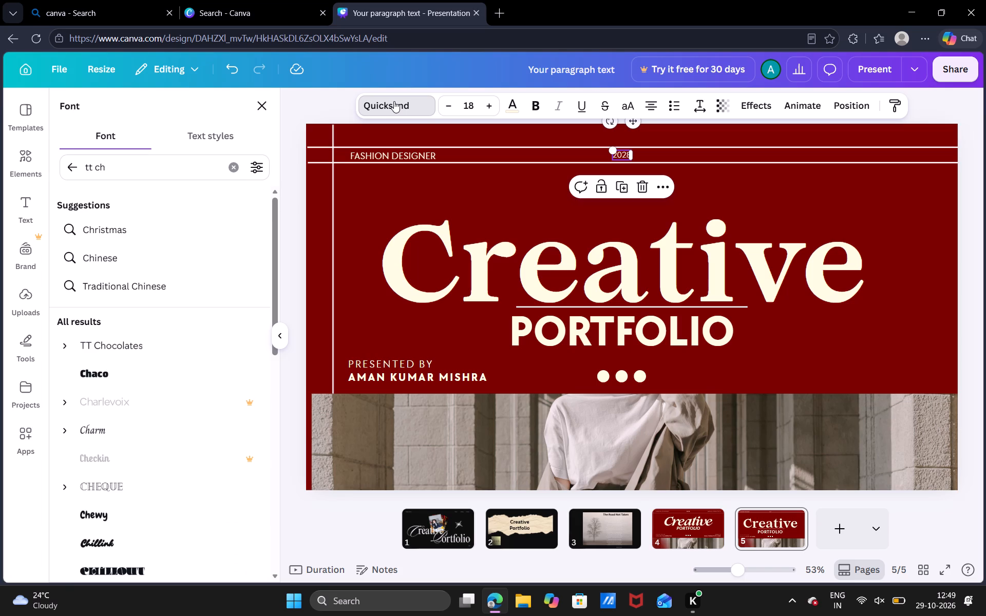
click(129, 341)
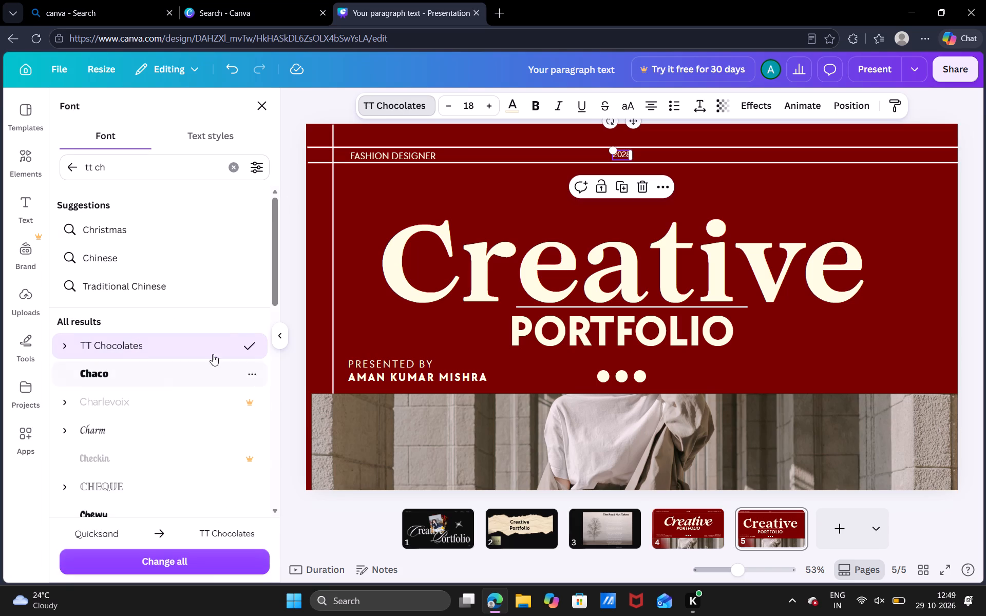
click(484, 101)
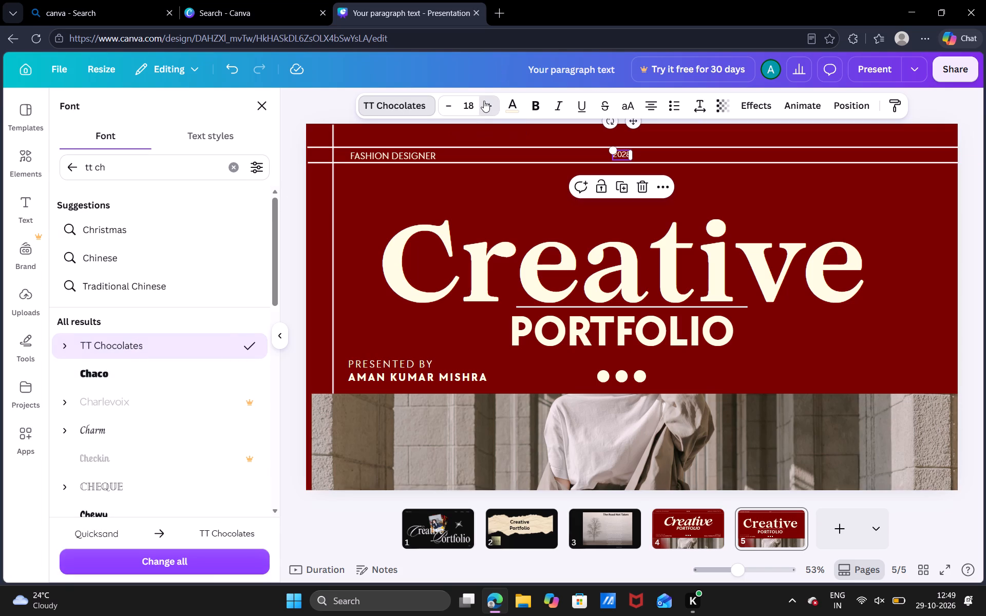
click(484, 101)
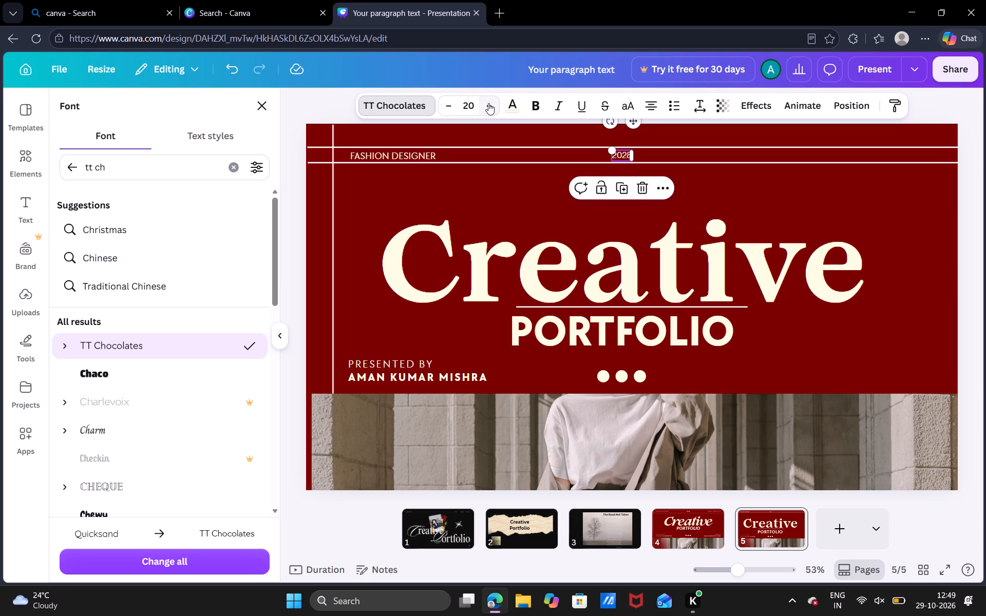
click(488, 105)
click(488, 105)
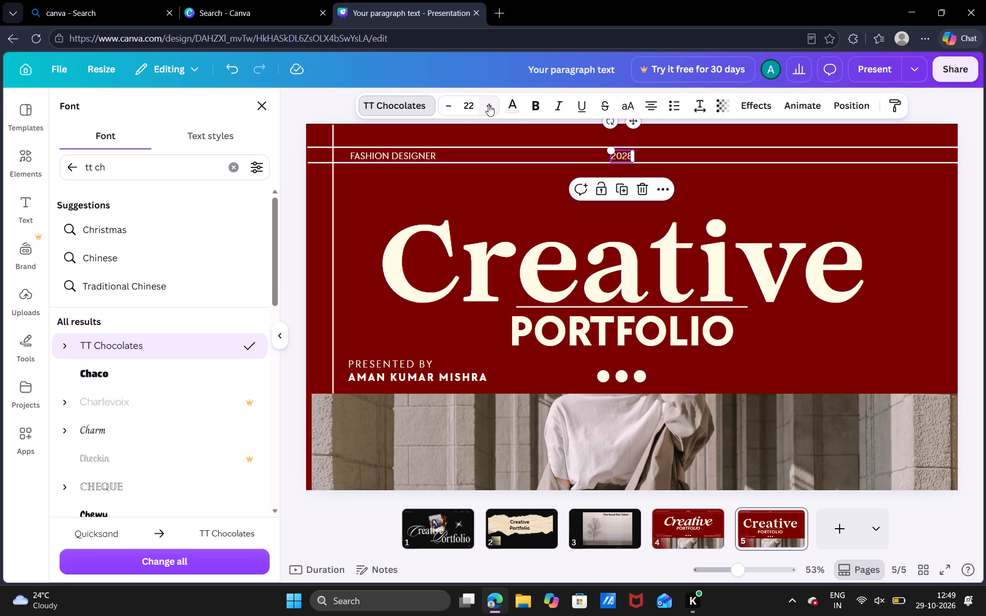
click(488, 105)
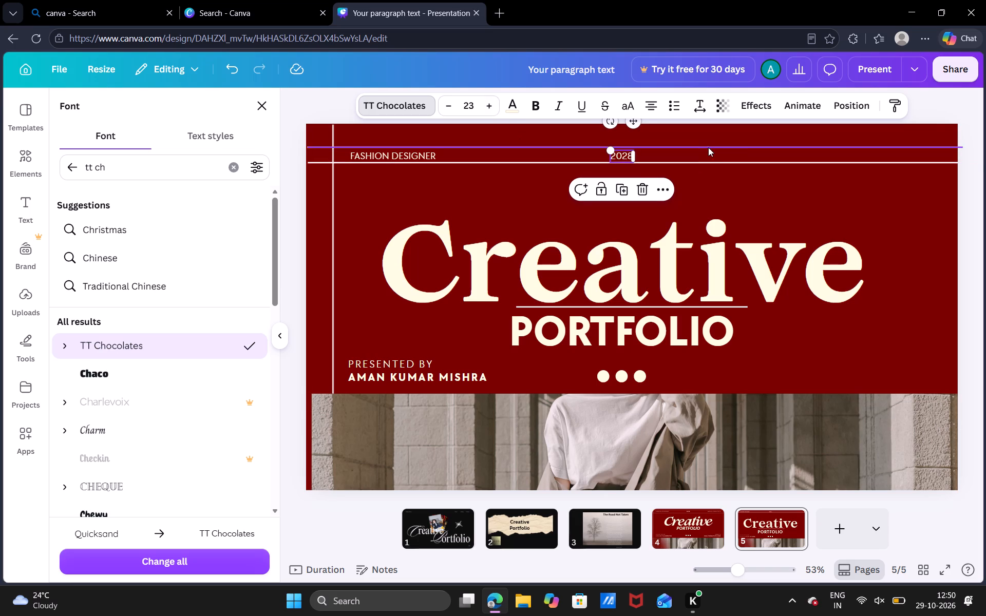
click(736, 153)
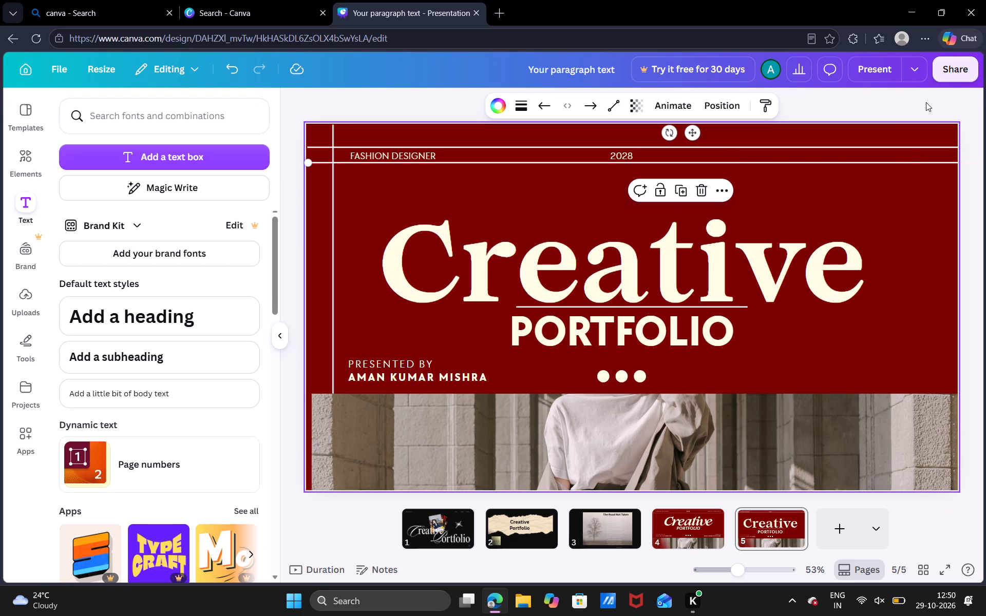
click(819, 152)
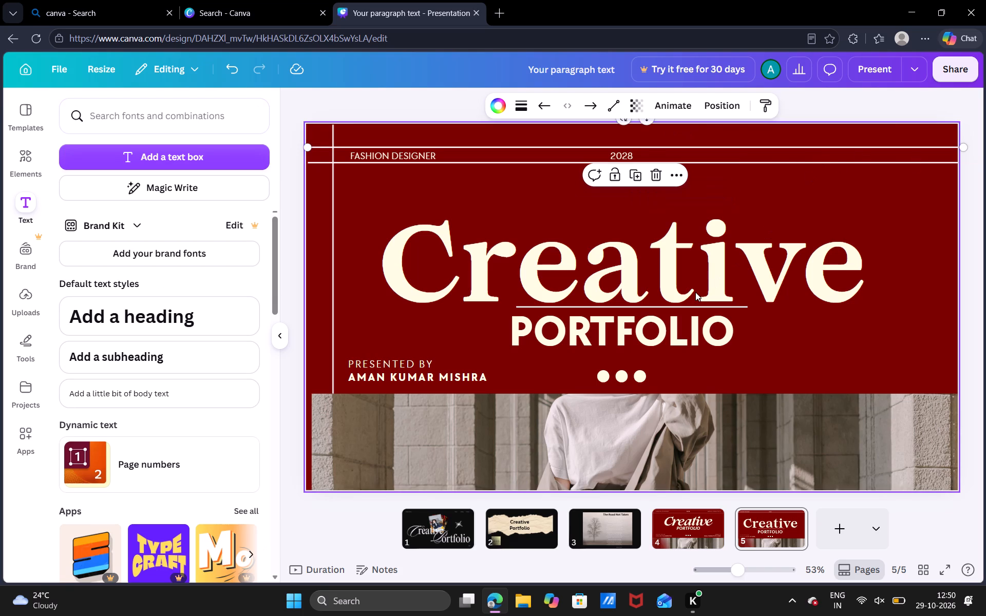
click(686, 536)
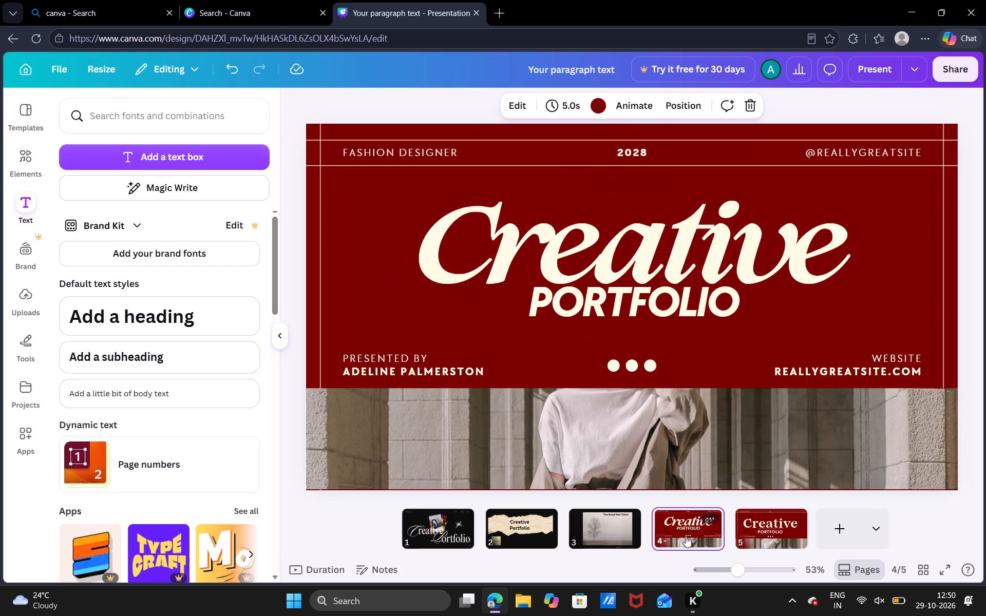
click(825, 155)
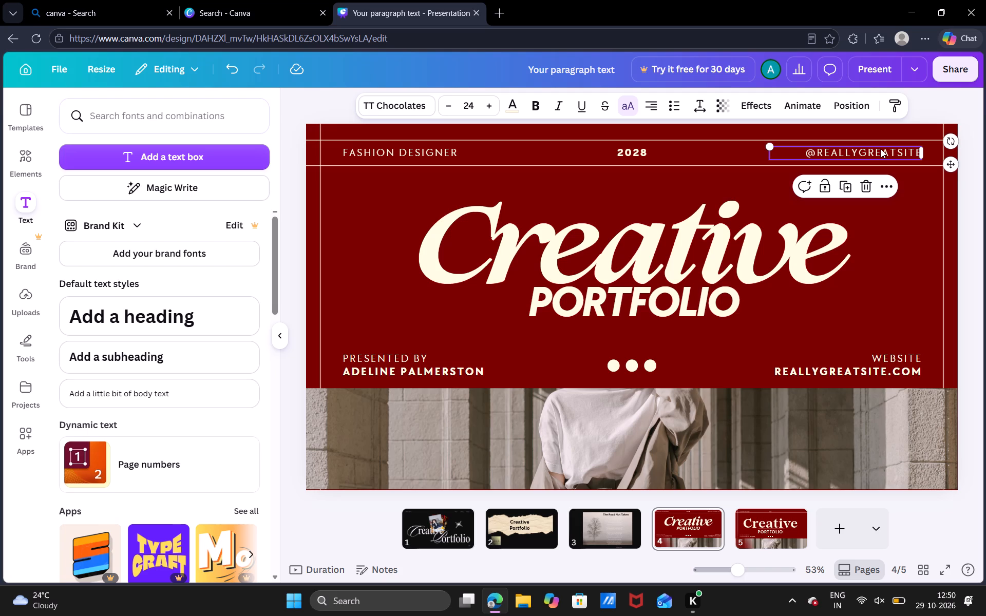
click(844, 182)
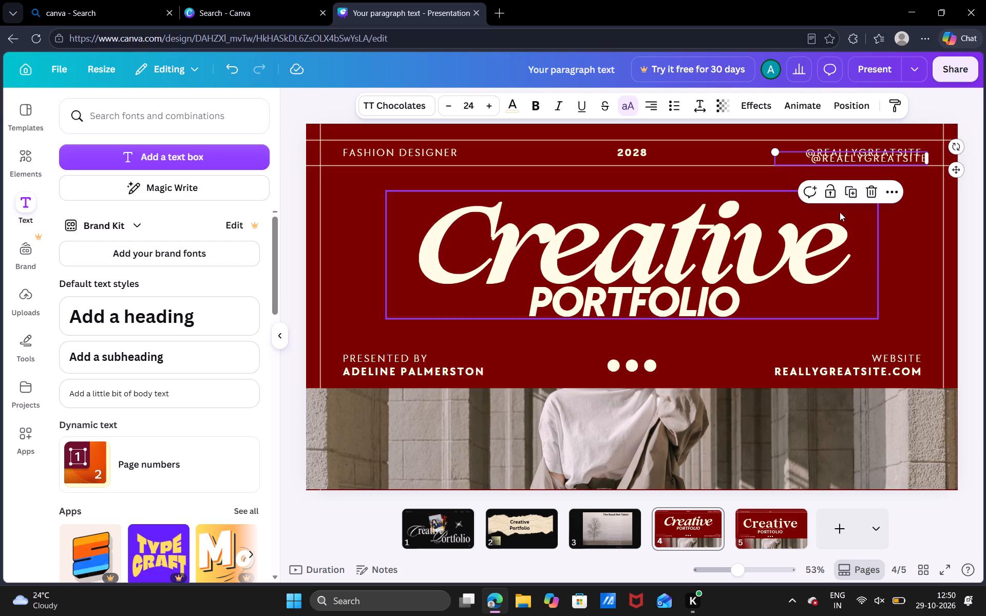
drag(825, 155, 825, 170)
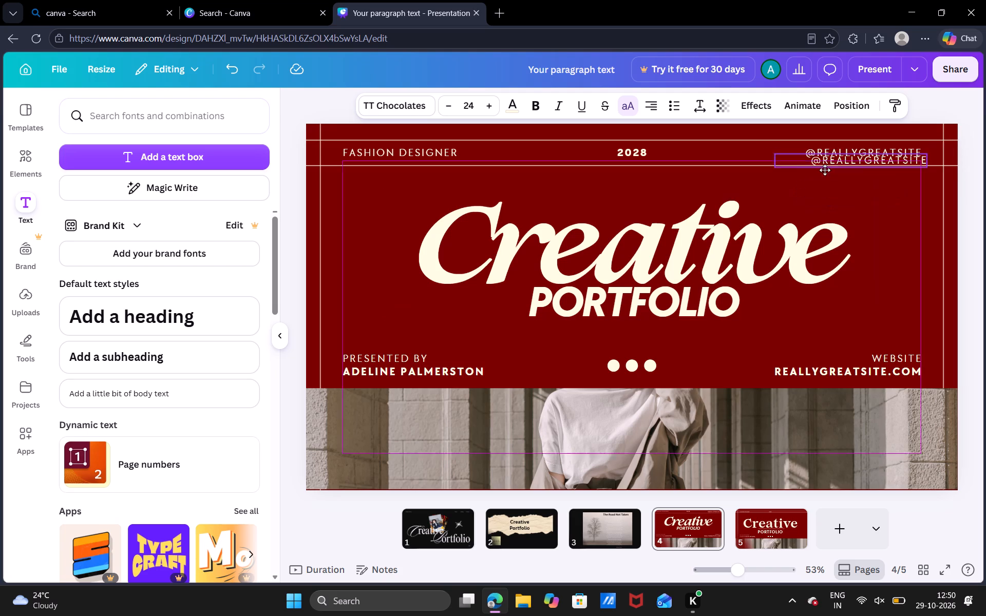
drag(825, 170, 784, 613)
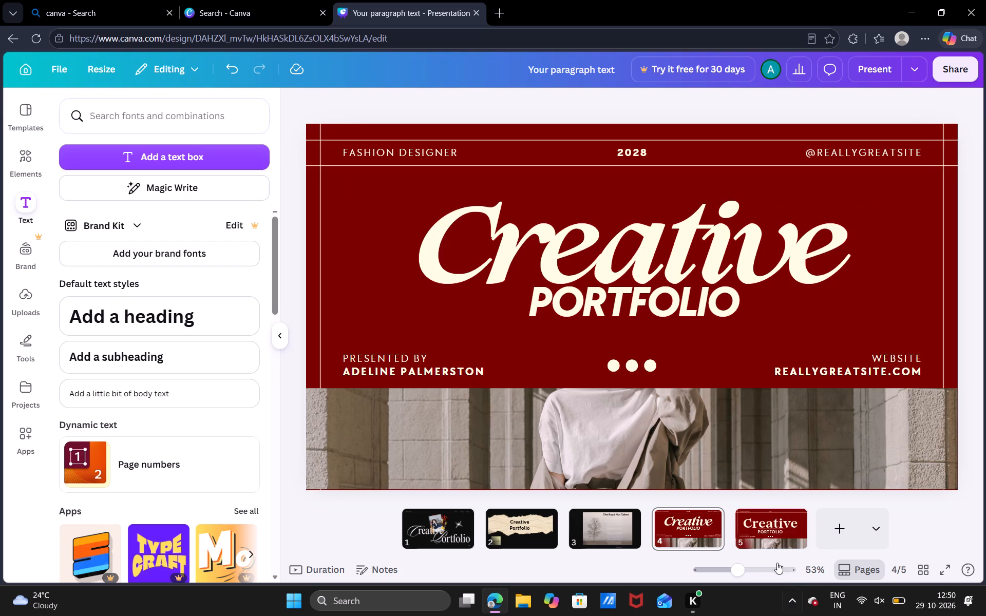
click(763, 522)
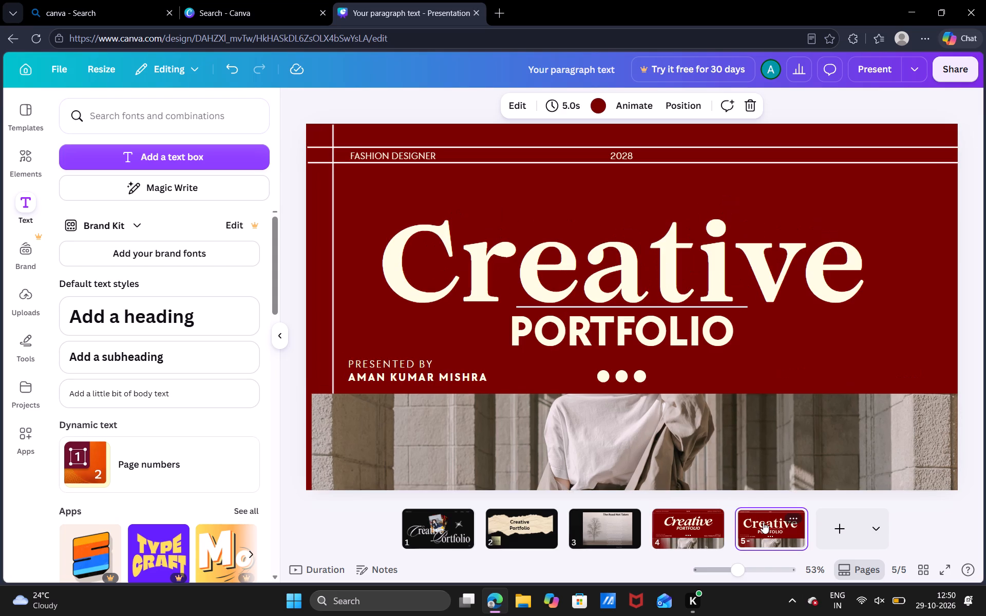
Using page 4's header as reference, add a text box on page 5 and place it between the two top lines, near the page's right edge.
click(708, 528)
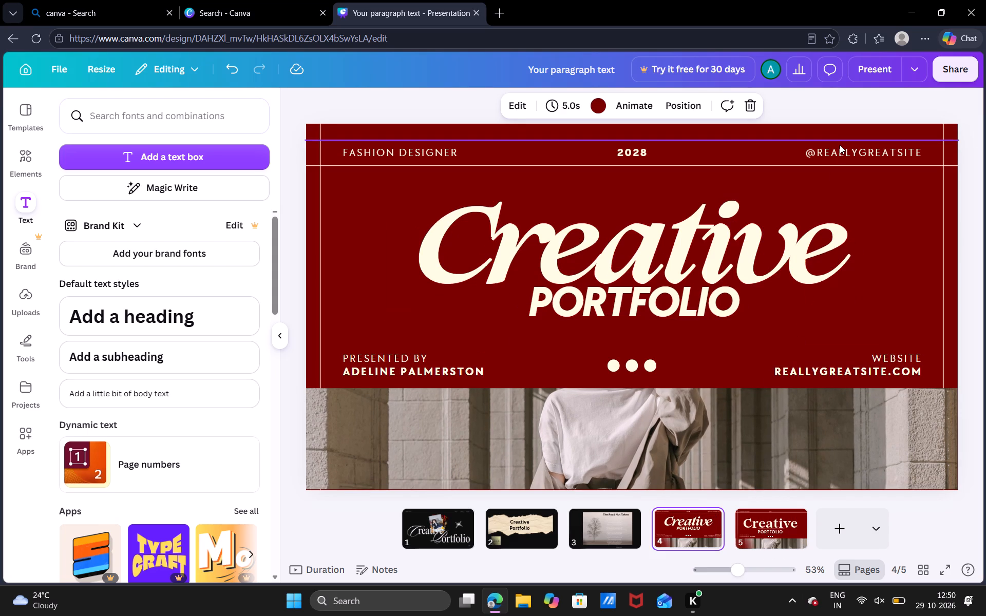
click(757, 531)
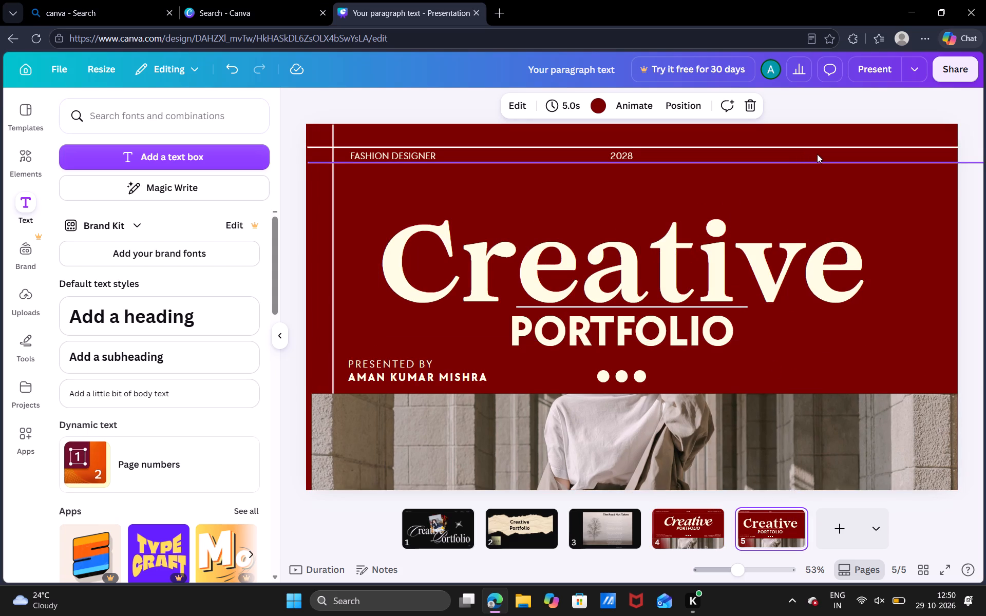
click(215, 163)
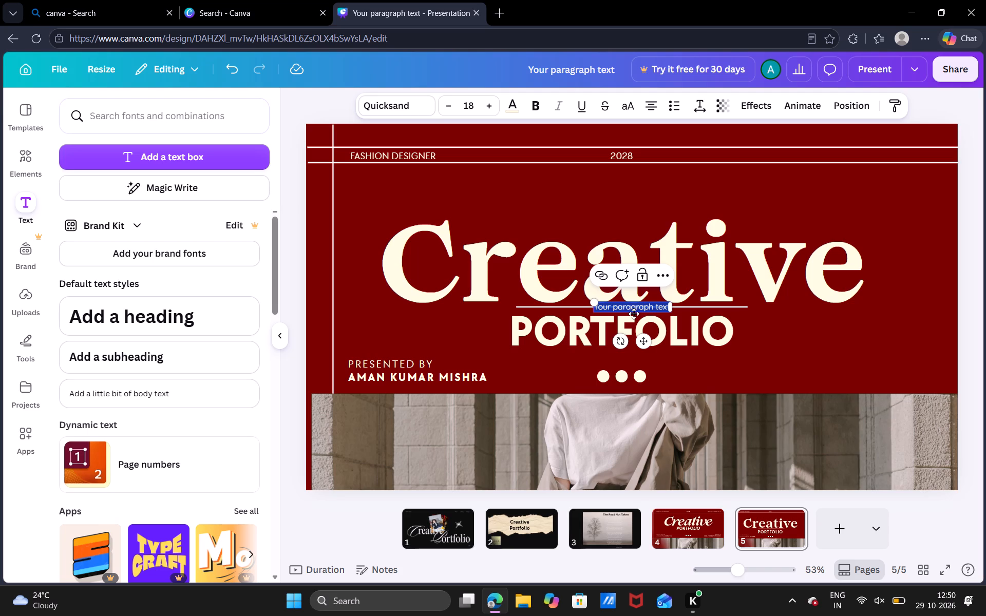
drag(634, 314, 966, 174)
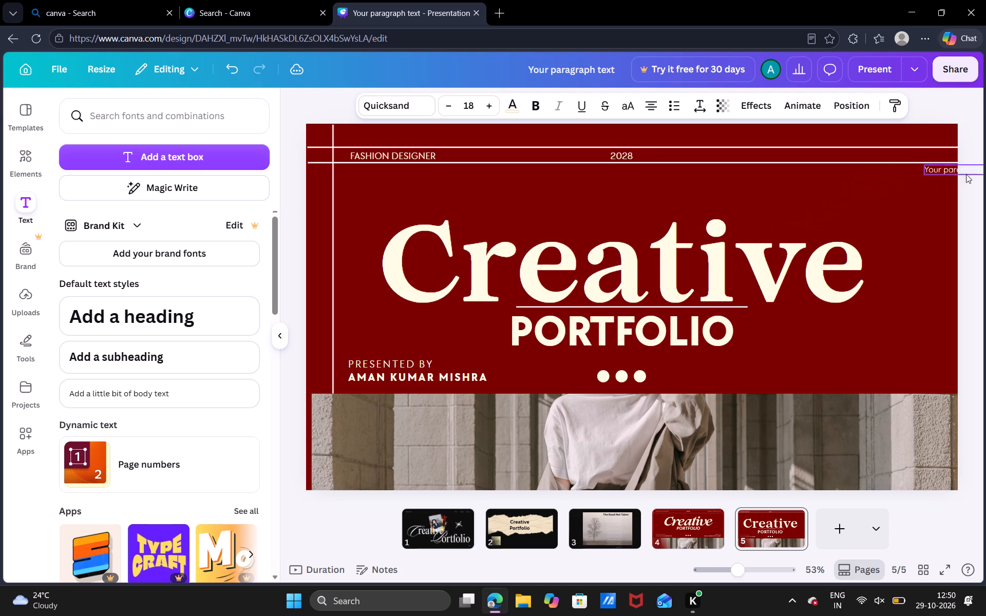
drag(966, 174, 897, 161)
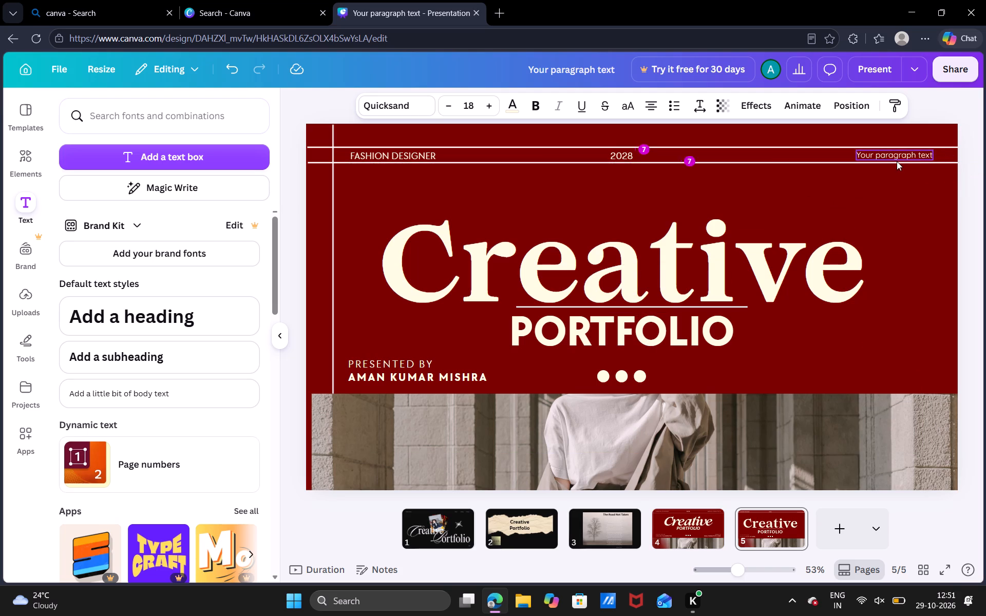
drag(897, 161, 899, 165)
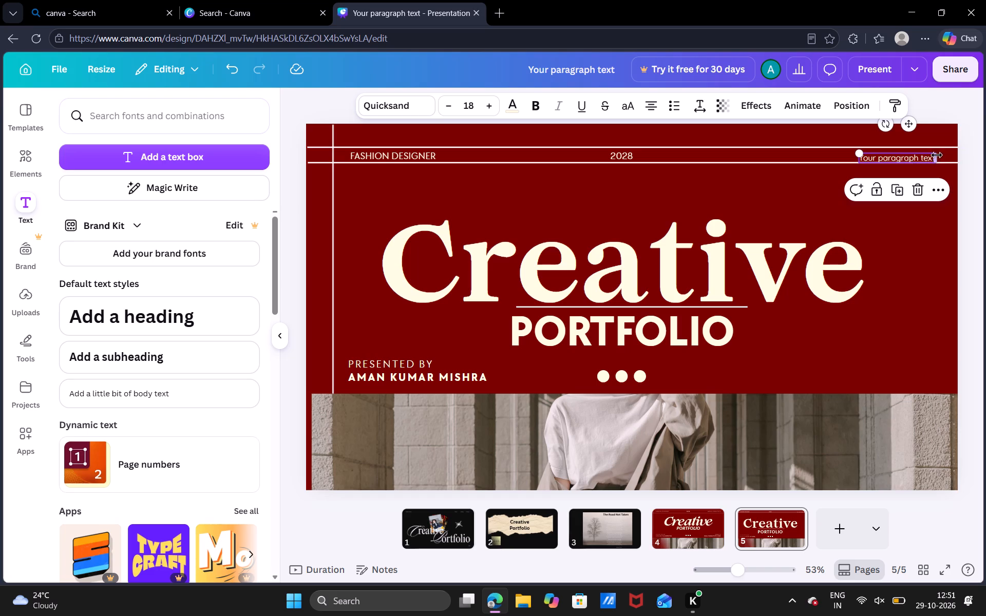
click(897, 156)
click(897, 156)
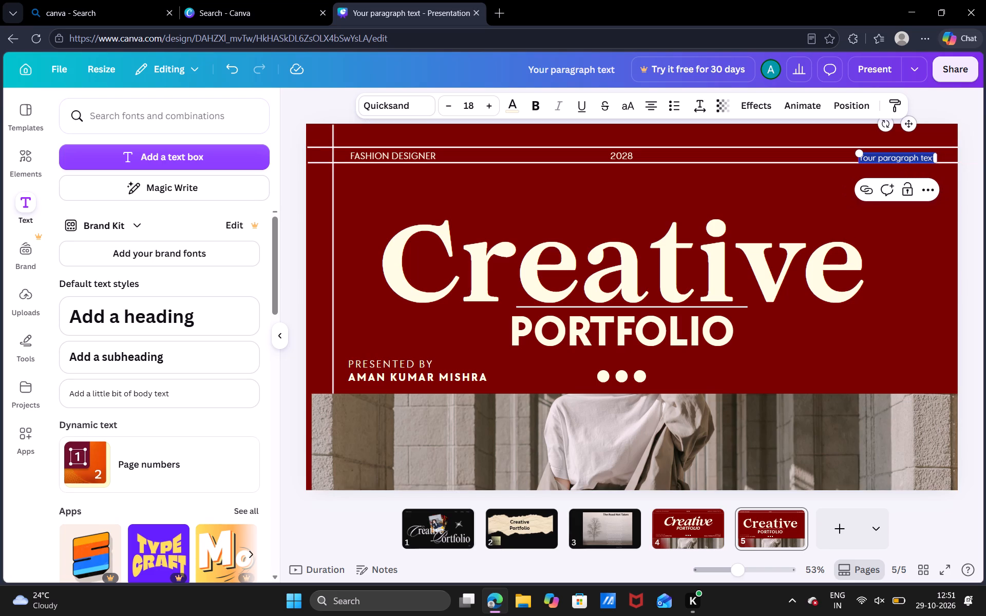
drag(897, 156, 894, 150)
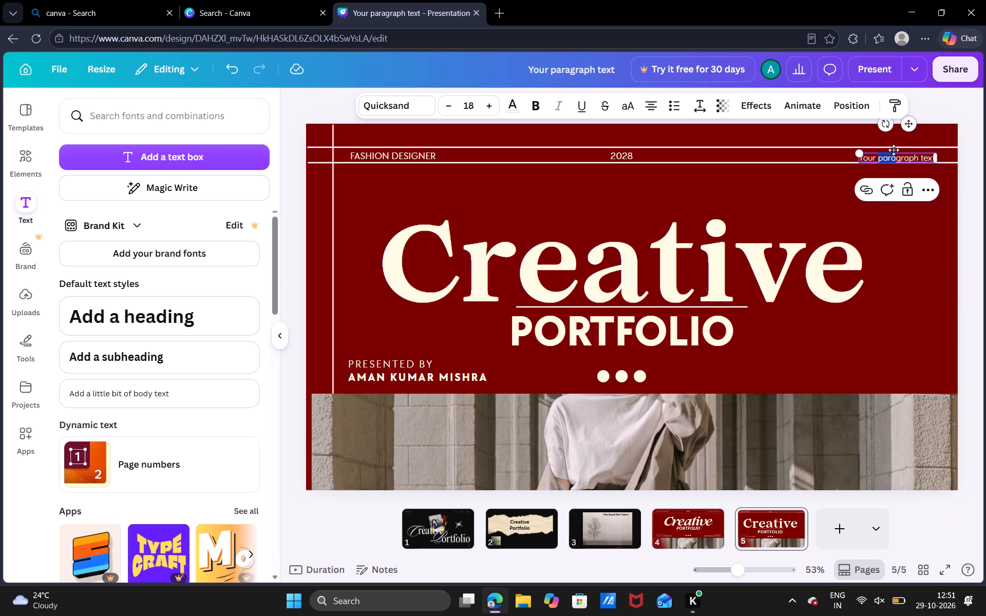
click(805, 184)
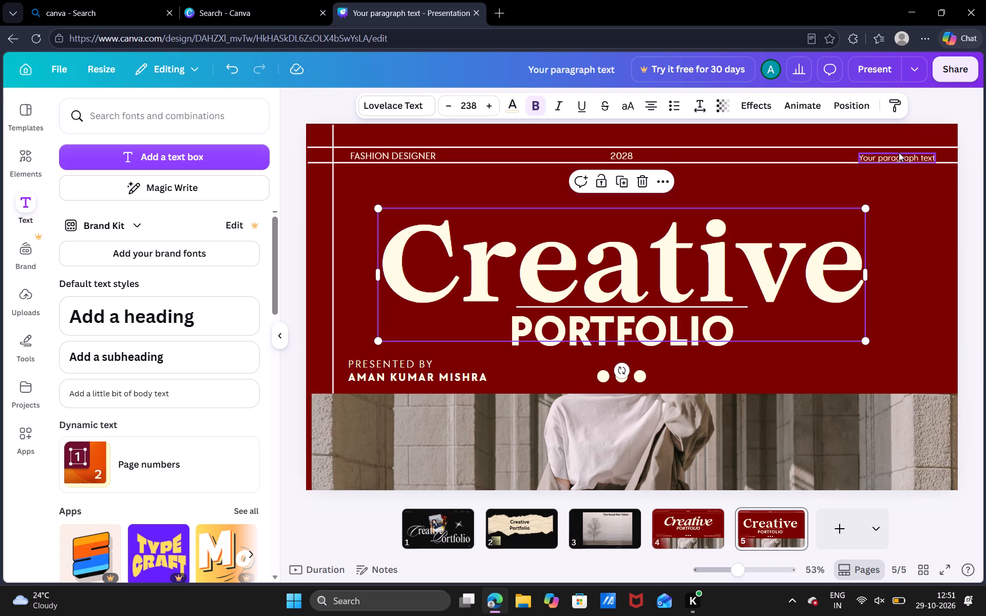
drag(899, 152, 892, 148)
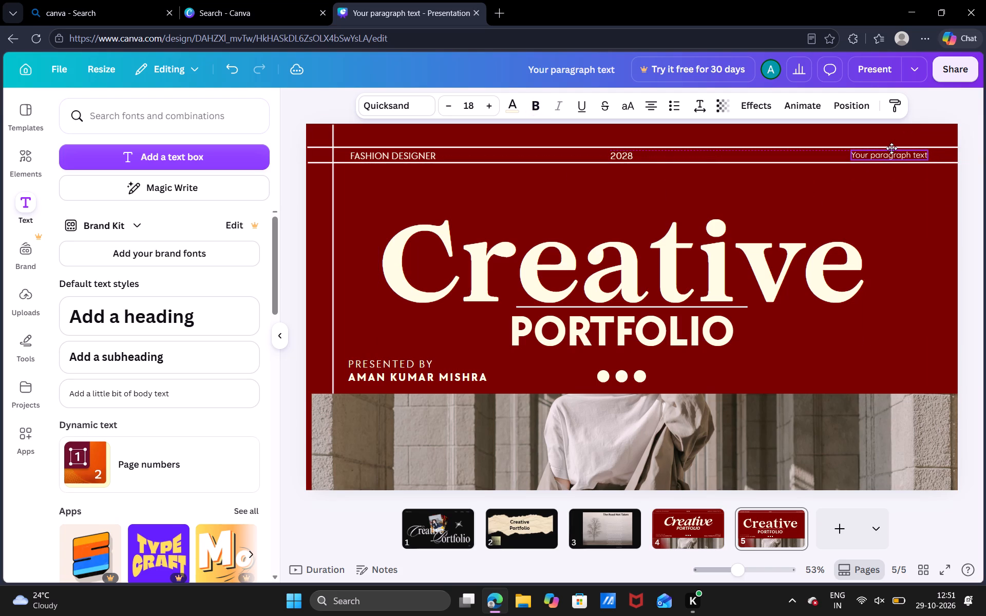
drag(892, 148, 892, 150)
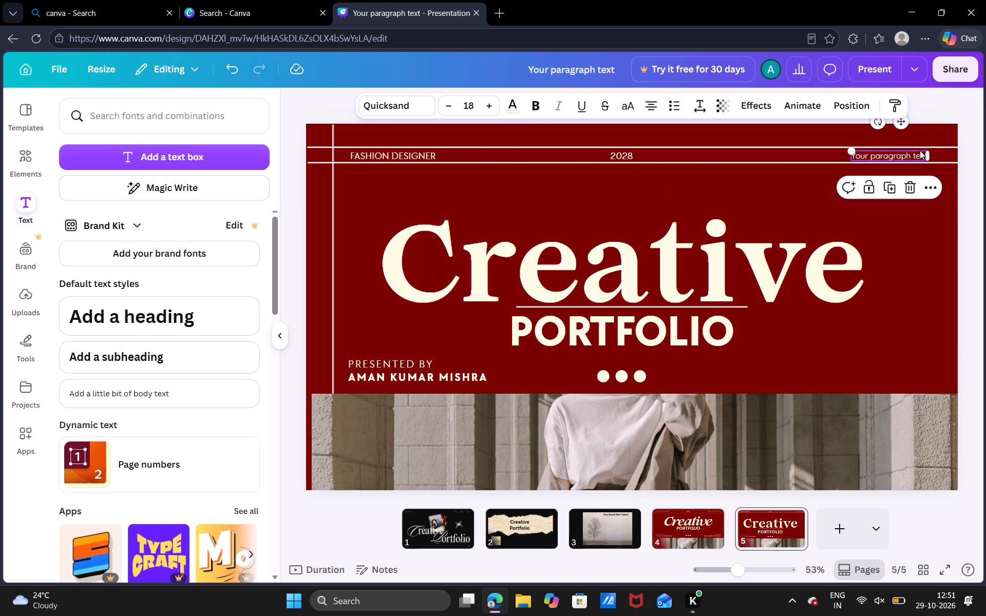
Replace the new header text box's placeholder text with the person's handle, starting with "@".
click(920, 151)
key(BackSpace)
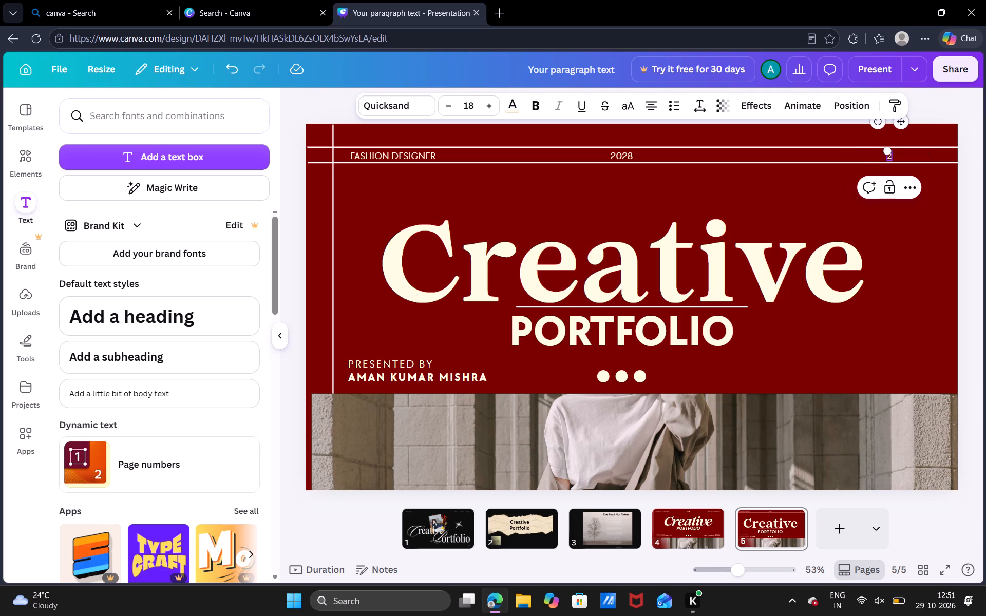
key(BackSpace)
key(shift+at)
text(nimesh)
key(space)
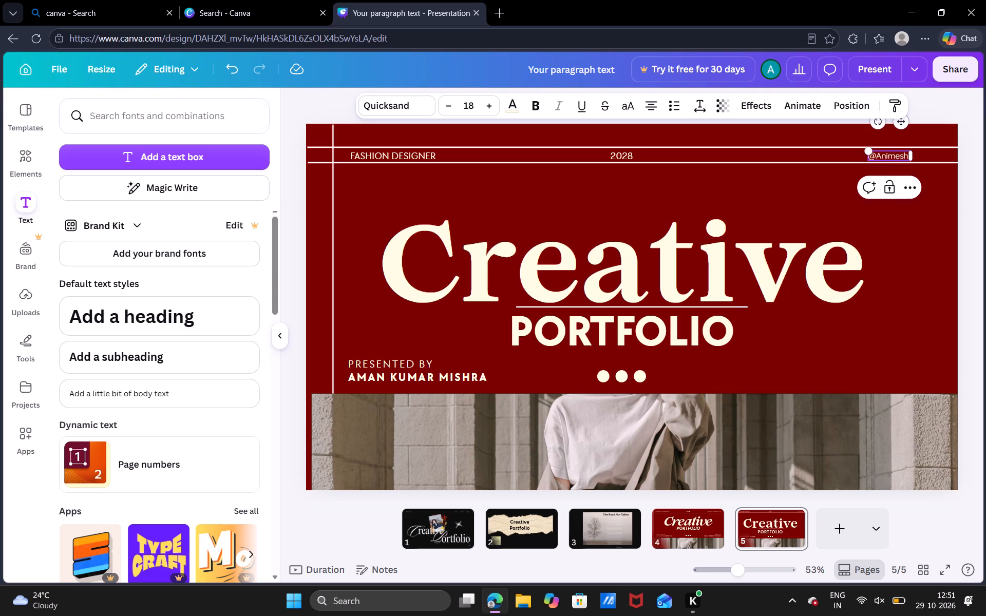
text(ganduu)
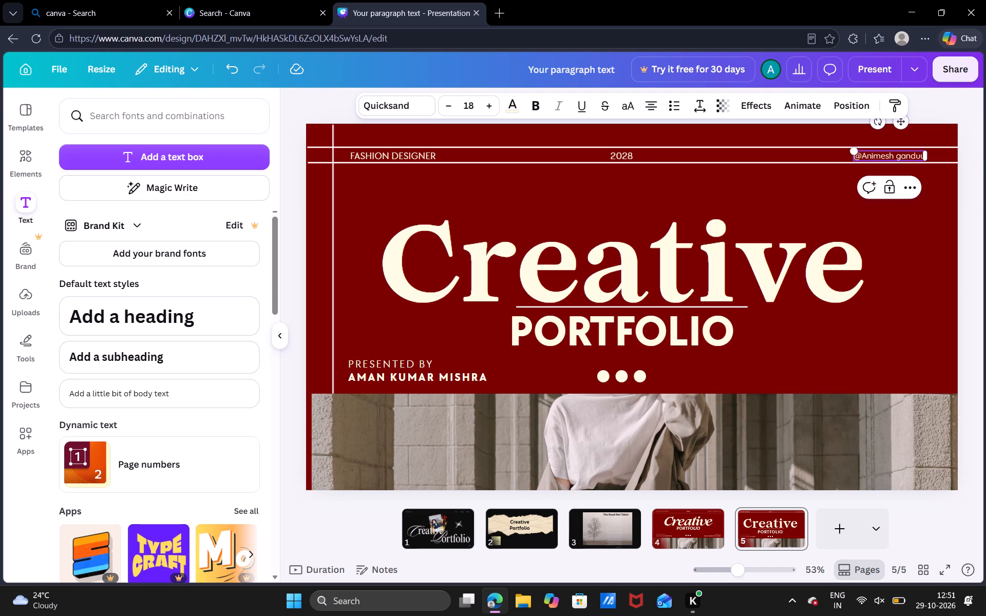
Set page 5's new header handle label to the TT Chocolates font at size 25.
click(393, 105)
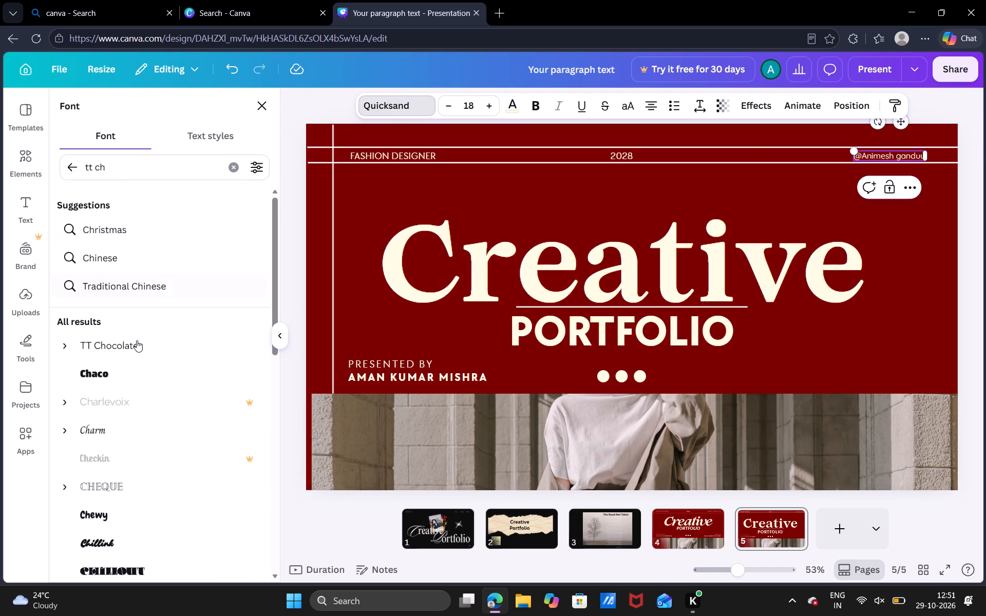
click(134, 348)
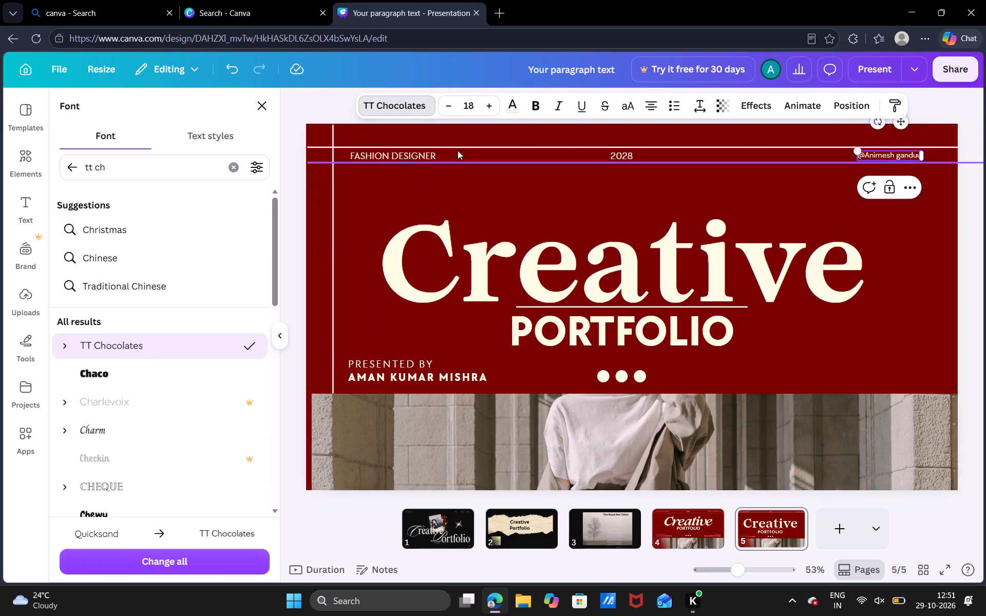
triple_click(488, 106)
triple_click(488, 106)
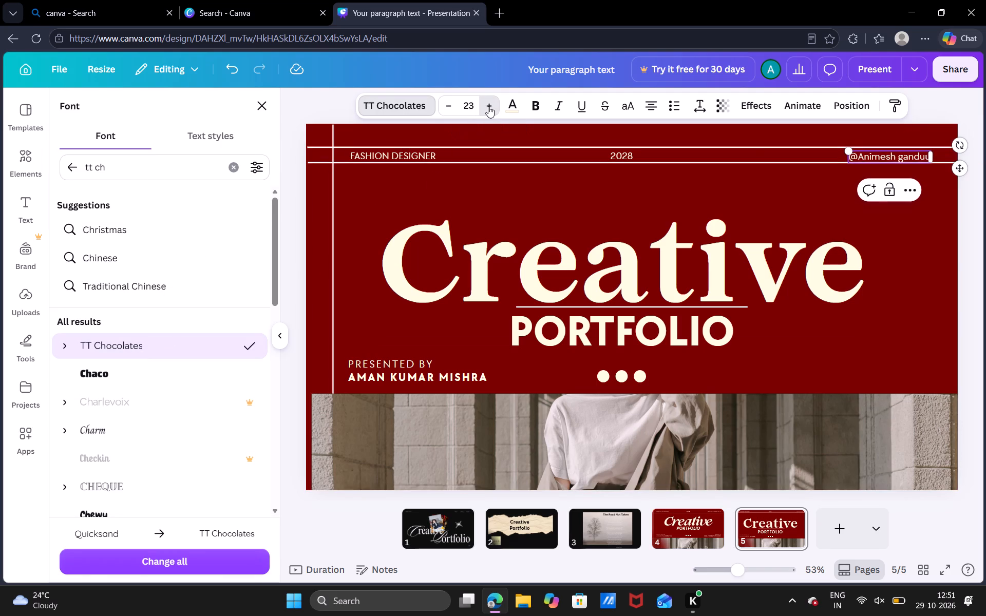
double_click(488, 106)
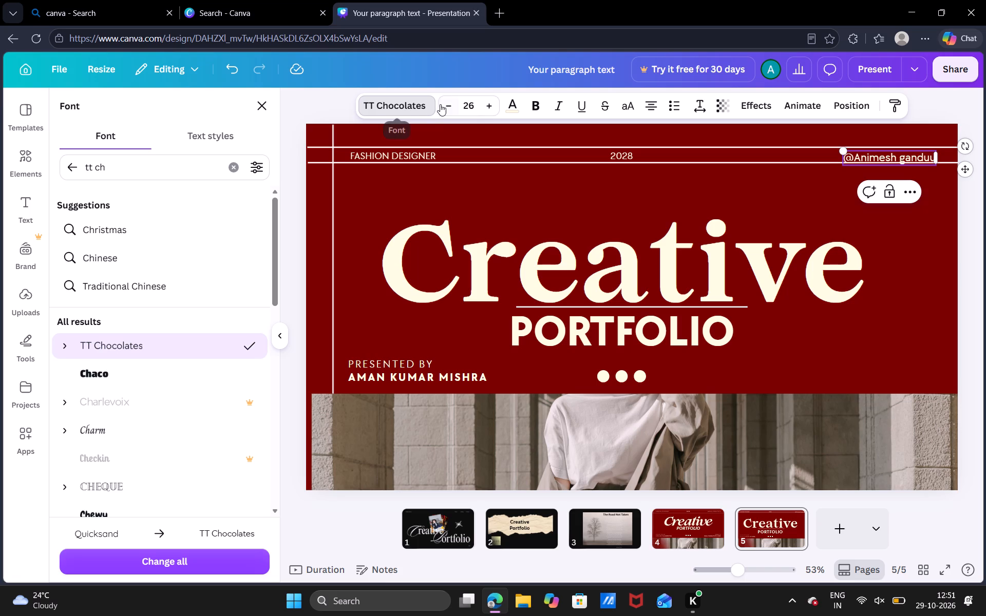
click(445, 104)
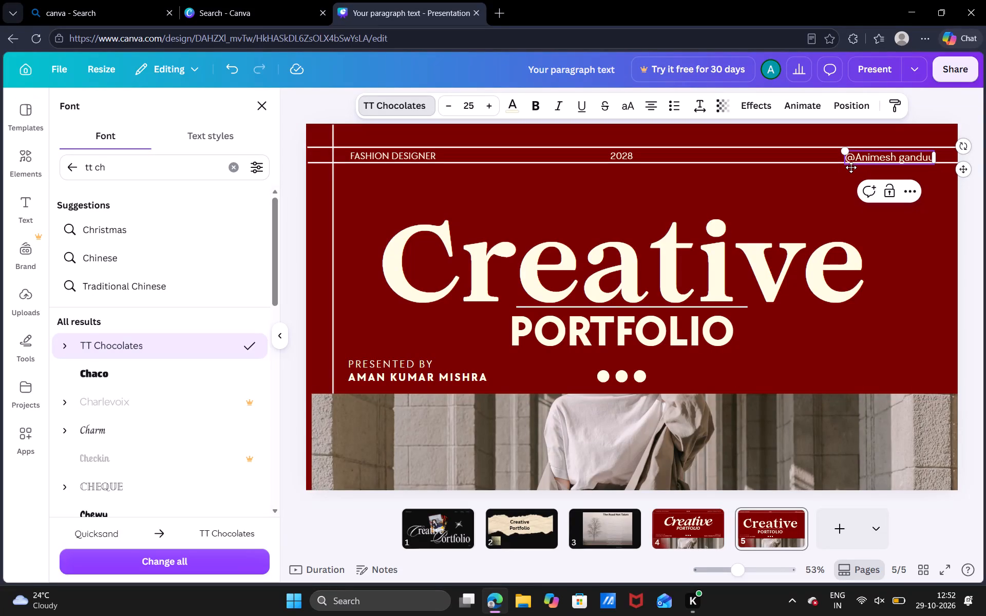
Reposition the handle label between page 5's two top lines, aligning it with the page's right margin guide.
click(851, 168)
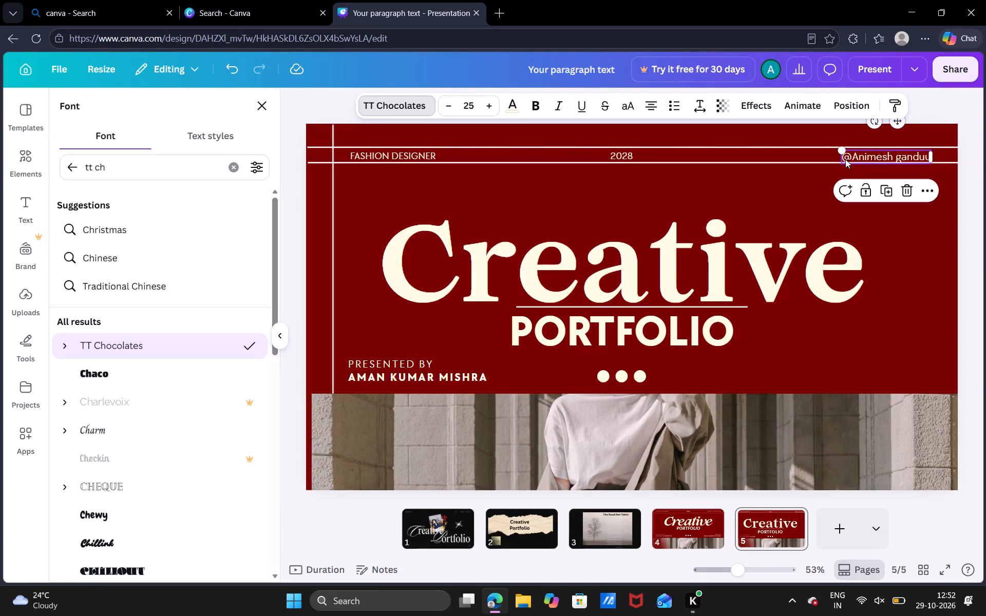
click(817, 168)
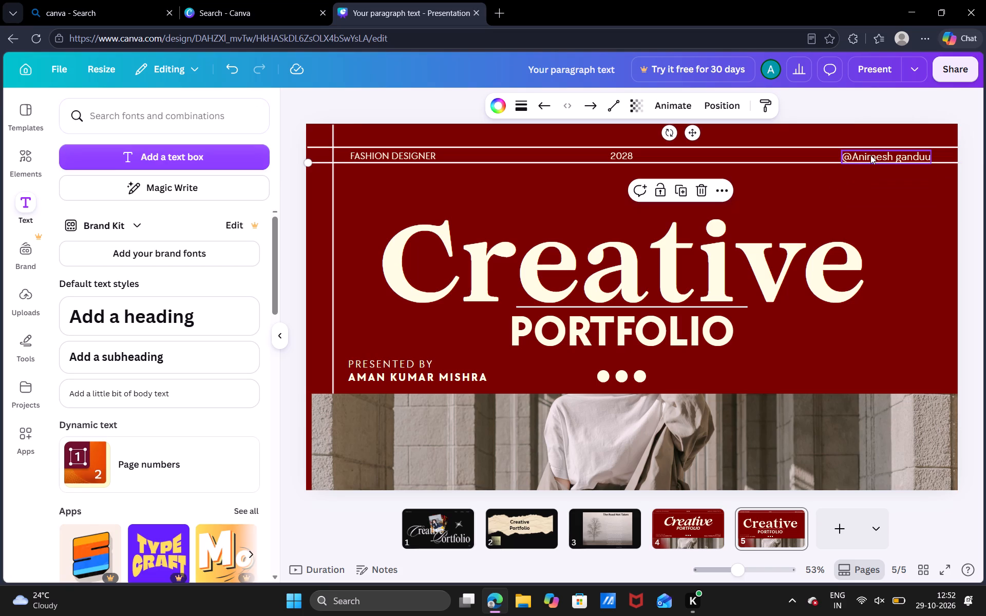
drag(870, 155, 864, 153)
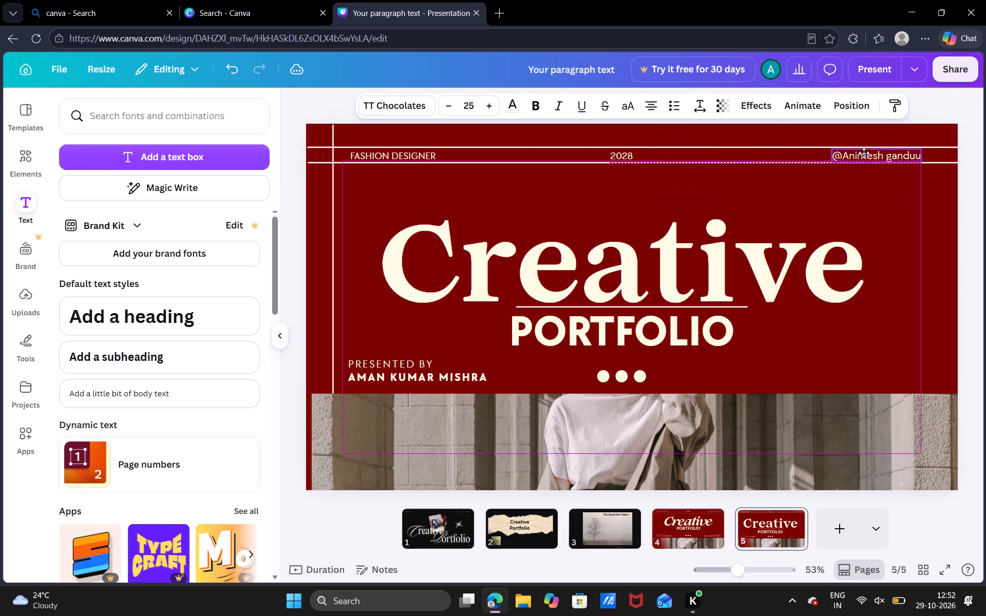
drag(864, 153, 864, 153)
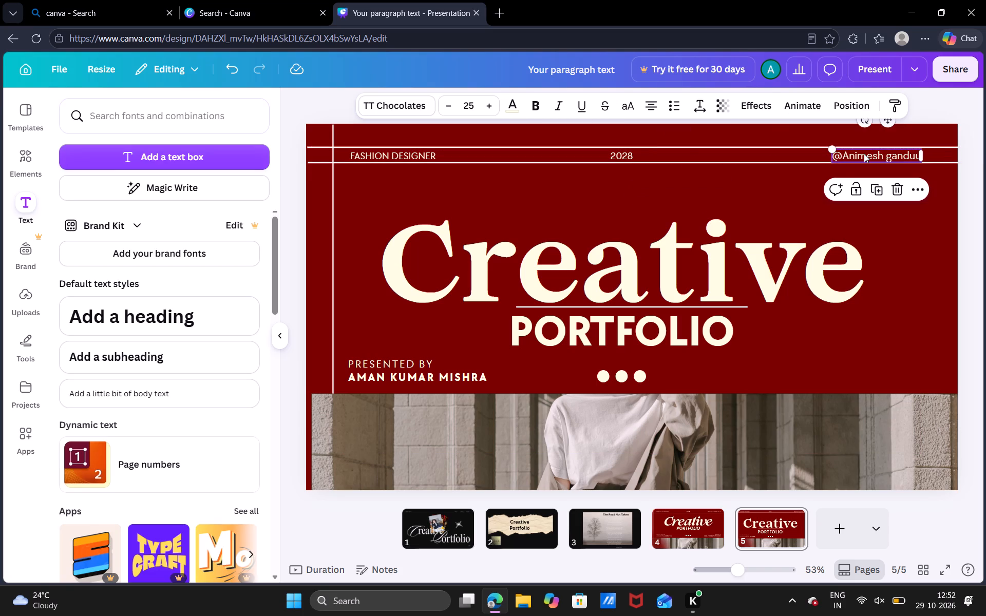
click(775, 171)
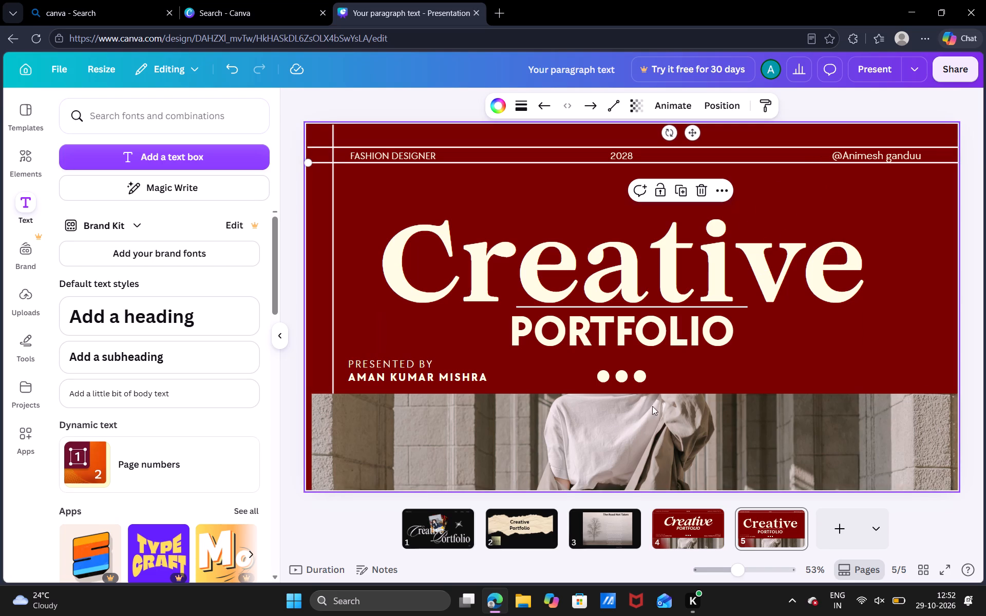
Duplicate page 4's "WEBSITE" label and move the copy to page 5, above the photo strip near the right edge.
click(685, 540)
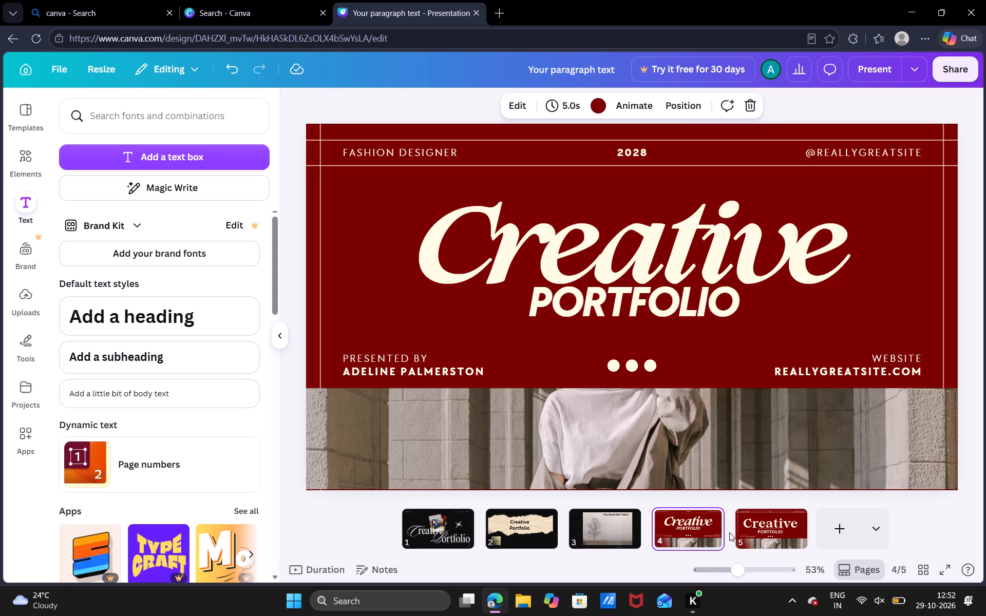
click(776, 533)
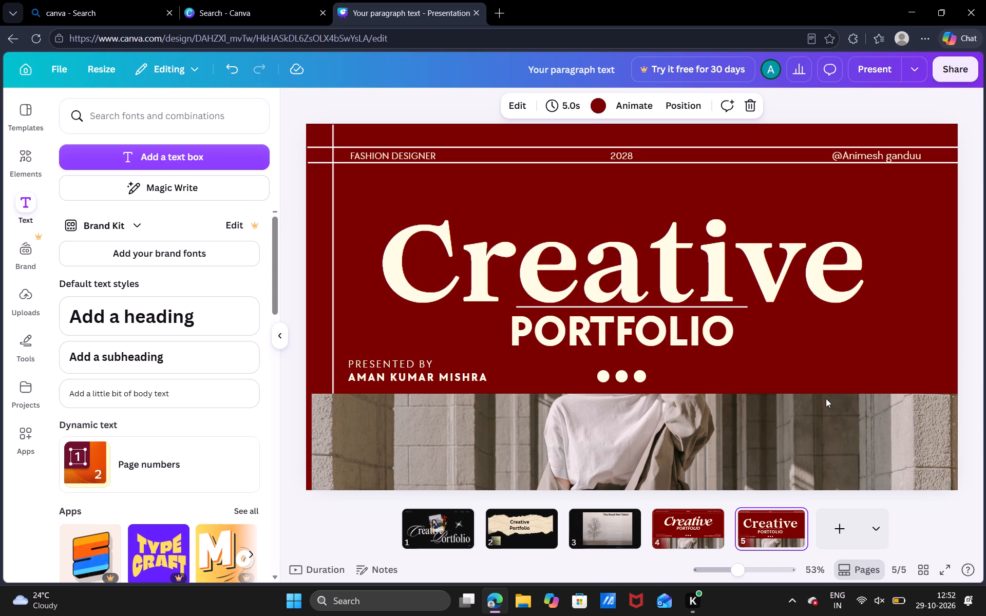
click(897, 350)
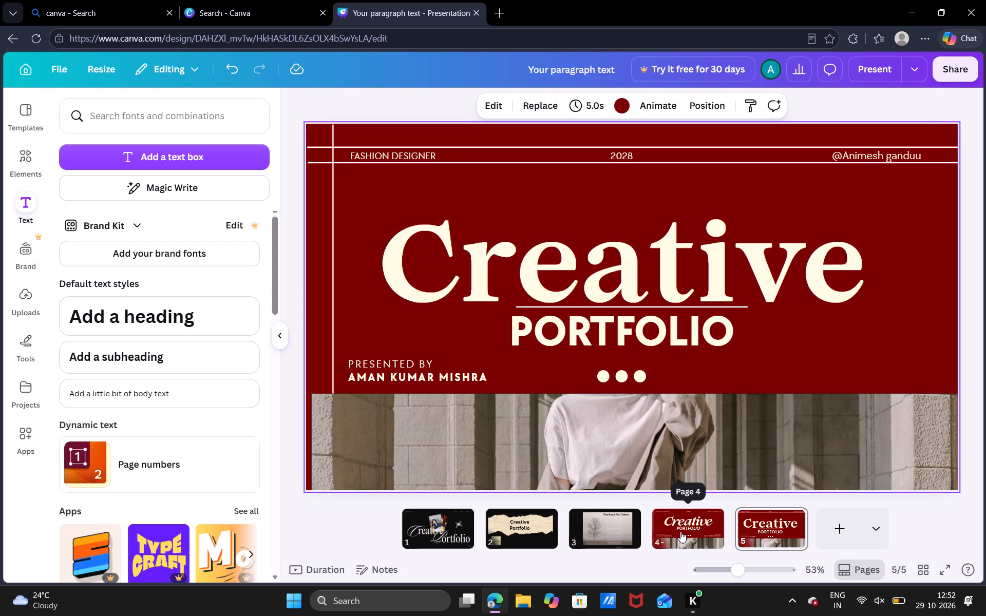
click(680, 531)
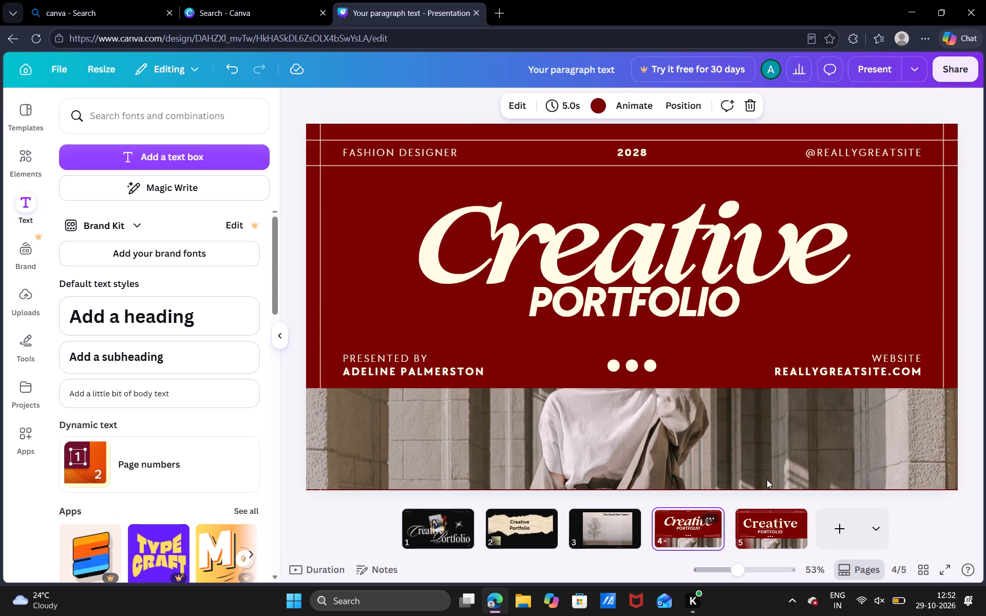
click(874, 365)
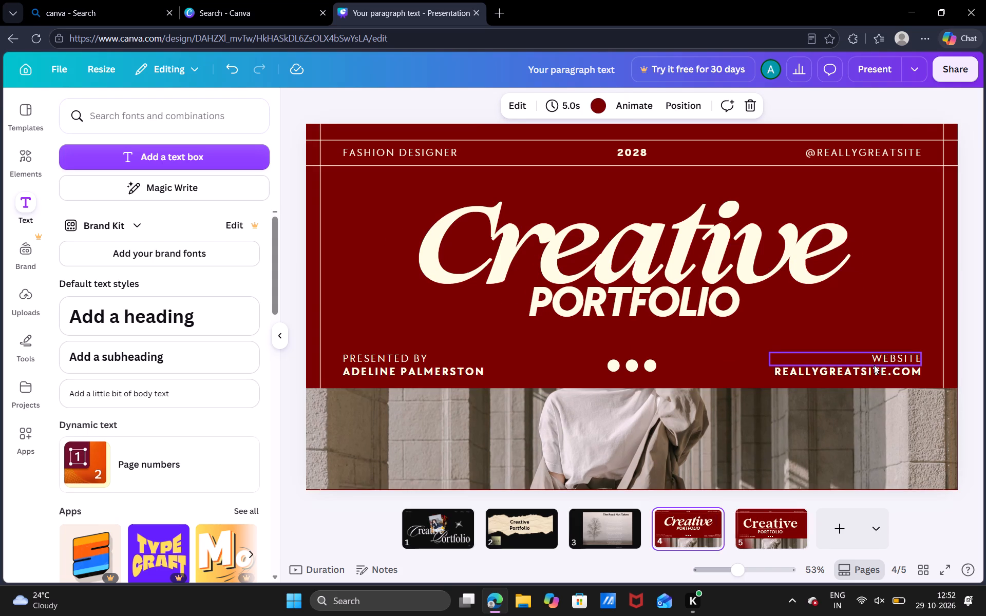
click(851, 328)
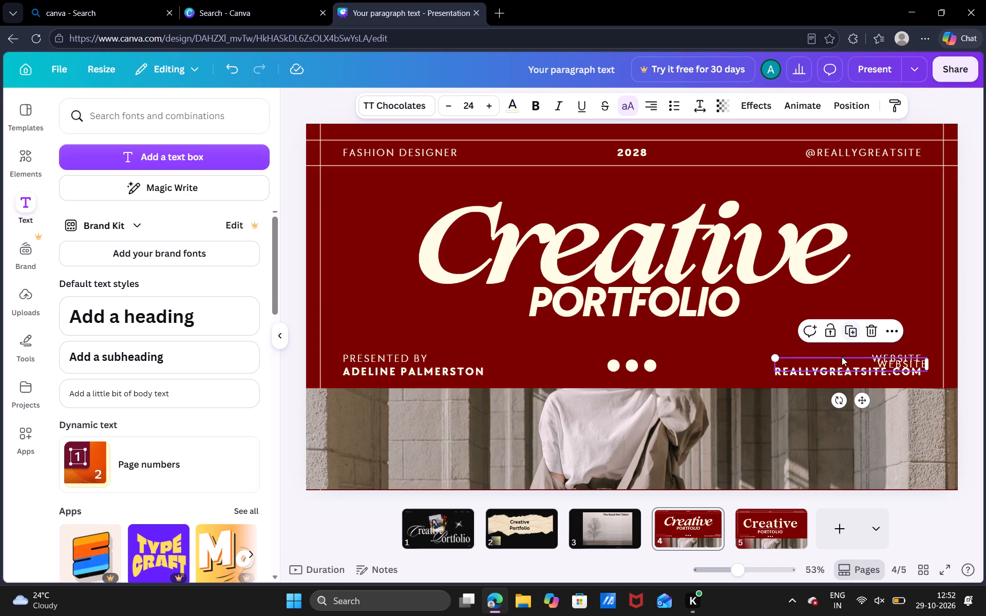
drag(840, 361, 785, 470)
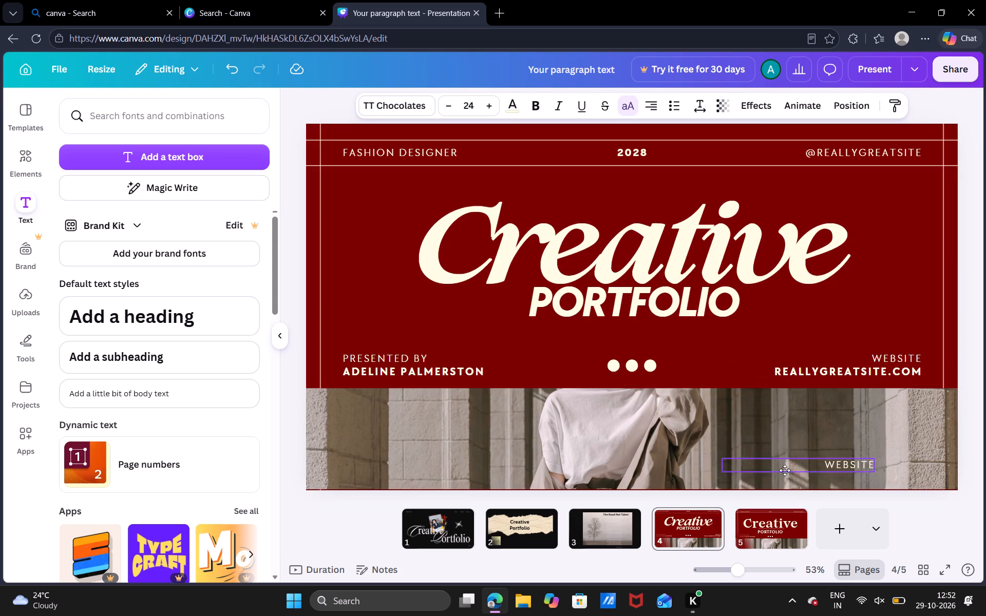
drag(785, 470, 775, 521)
click(775, 521)
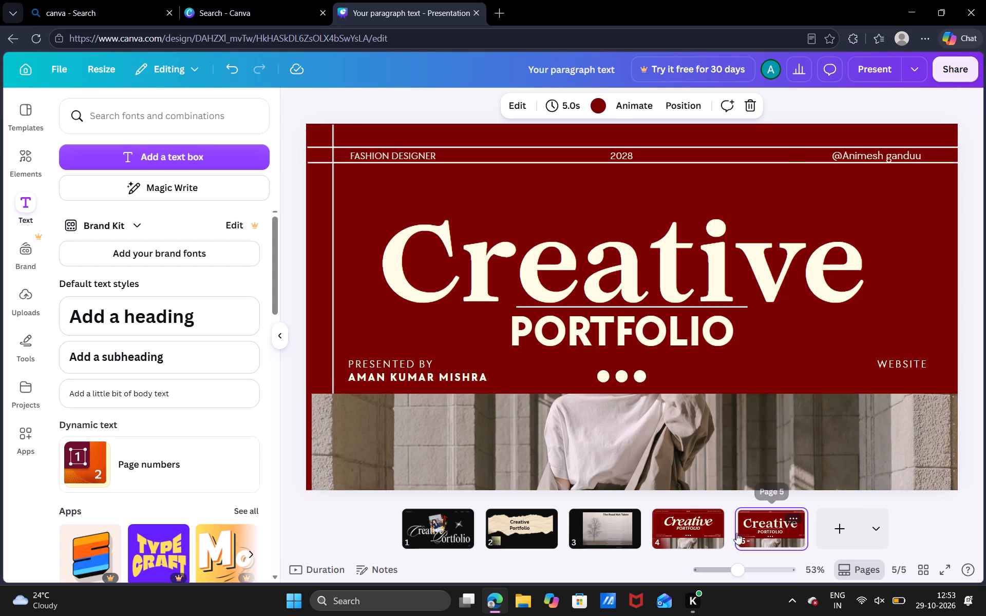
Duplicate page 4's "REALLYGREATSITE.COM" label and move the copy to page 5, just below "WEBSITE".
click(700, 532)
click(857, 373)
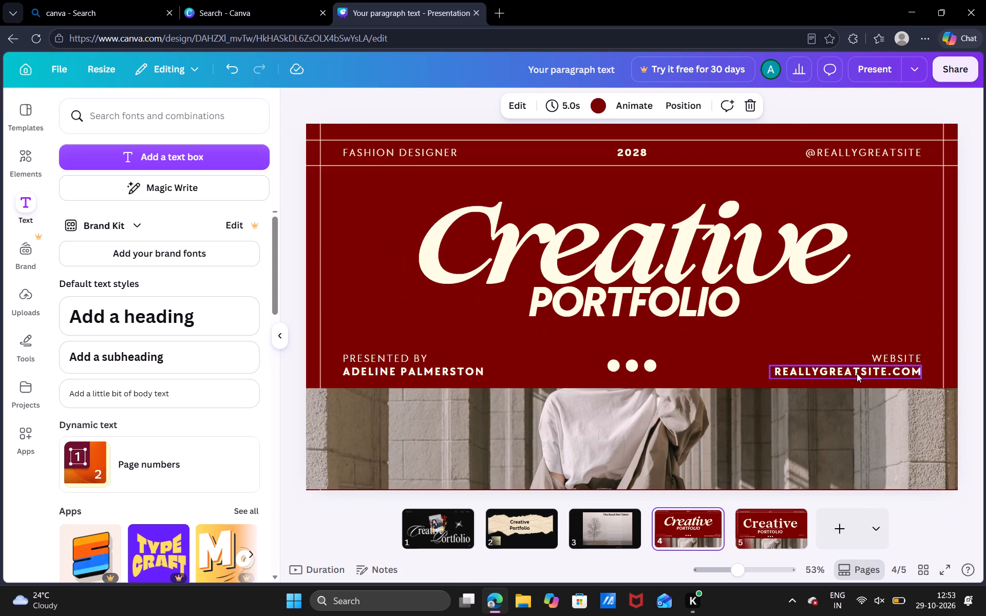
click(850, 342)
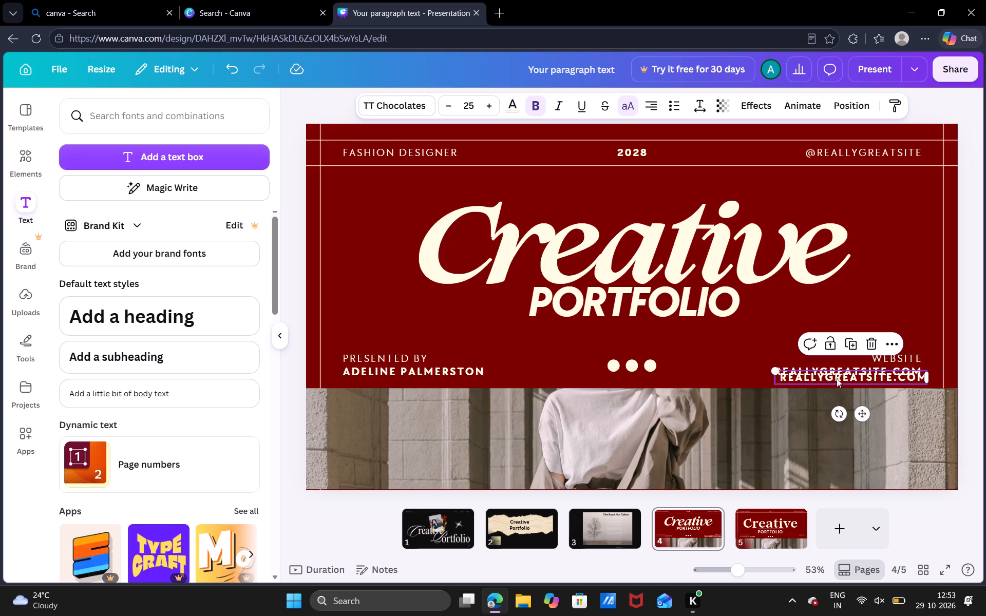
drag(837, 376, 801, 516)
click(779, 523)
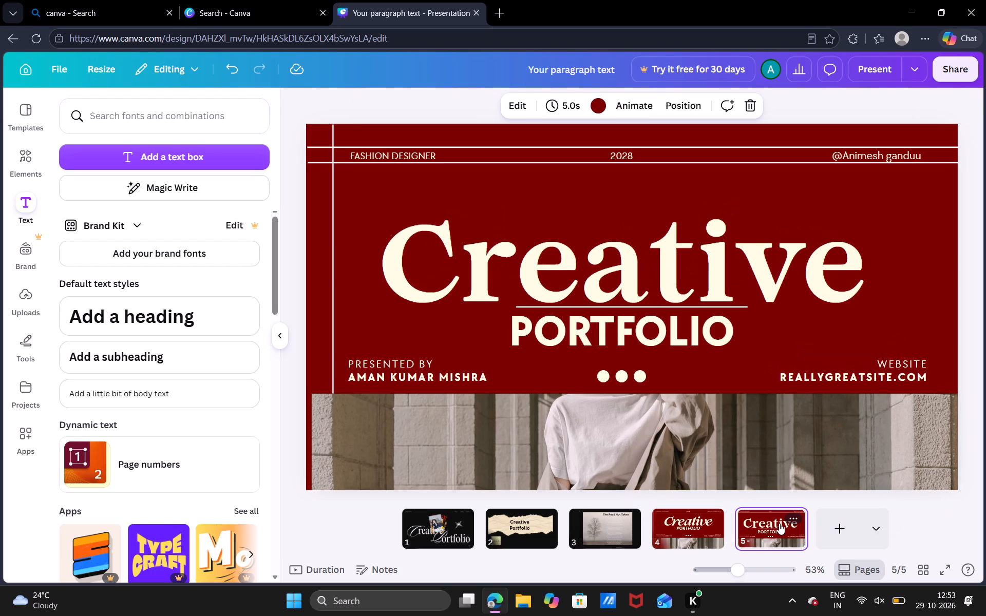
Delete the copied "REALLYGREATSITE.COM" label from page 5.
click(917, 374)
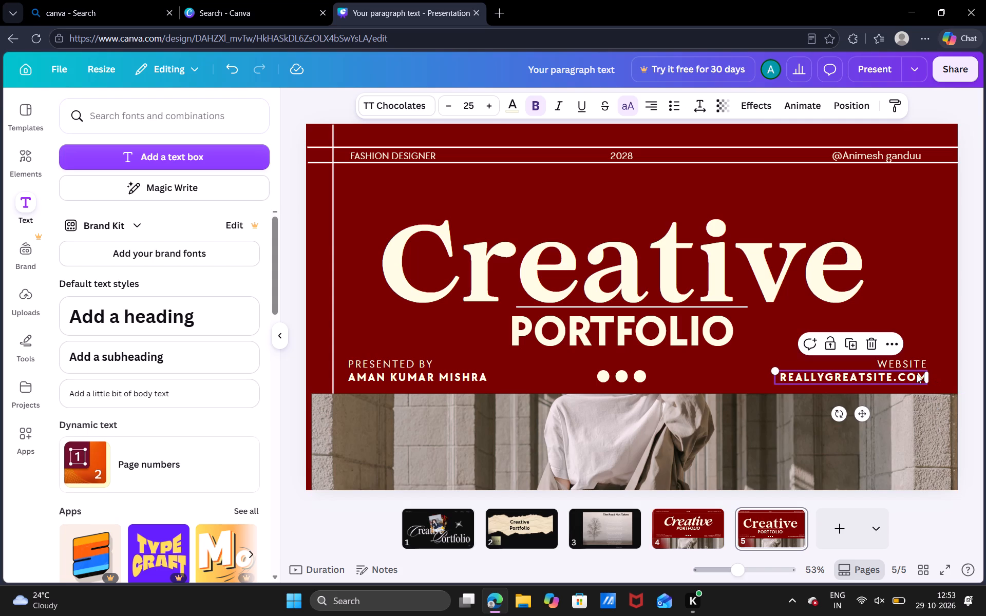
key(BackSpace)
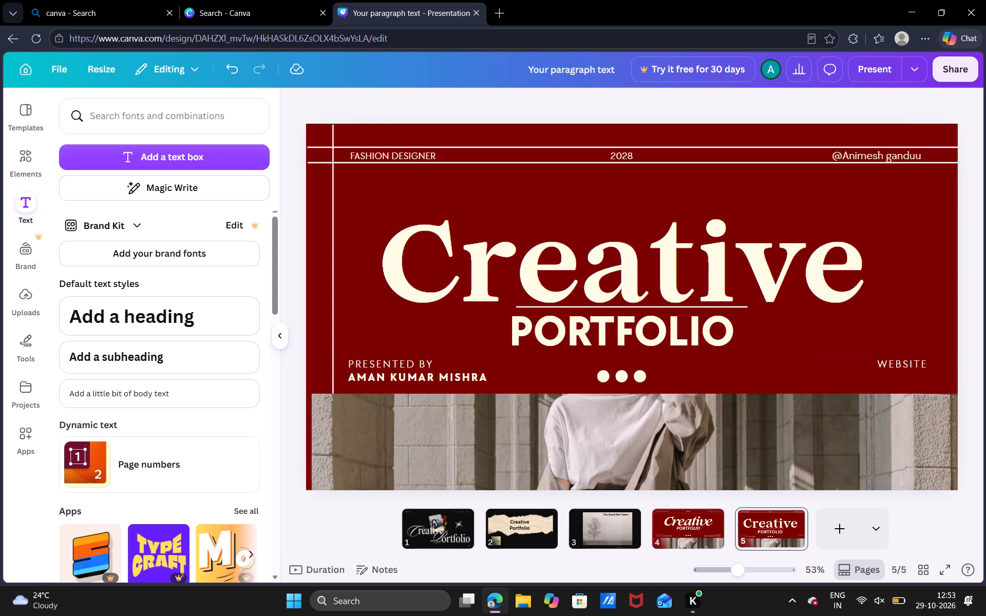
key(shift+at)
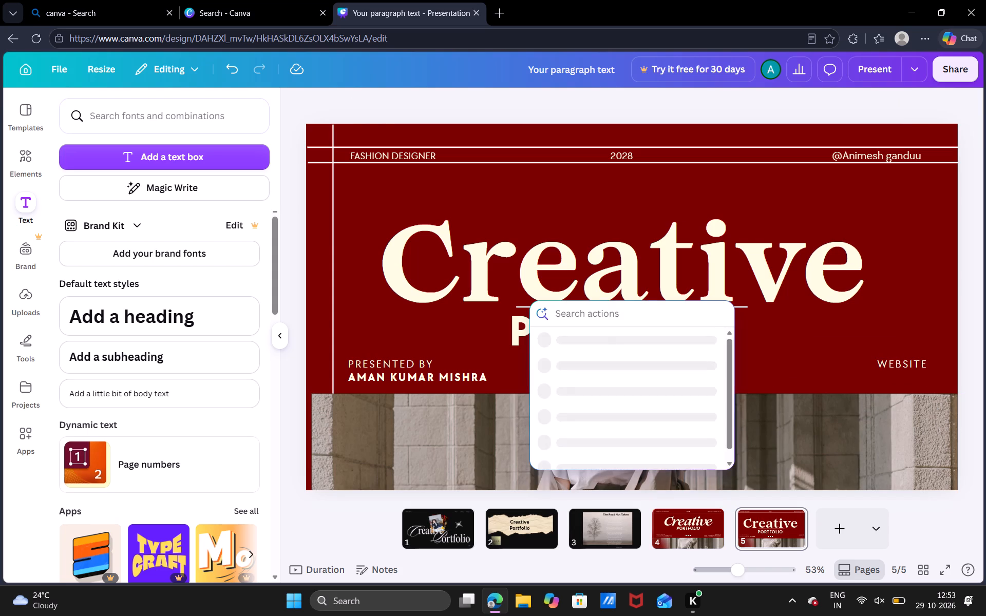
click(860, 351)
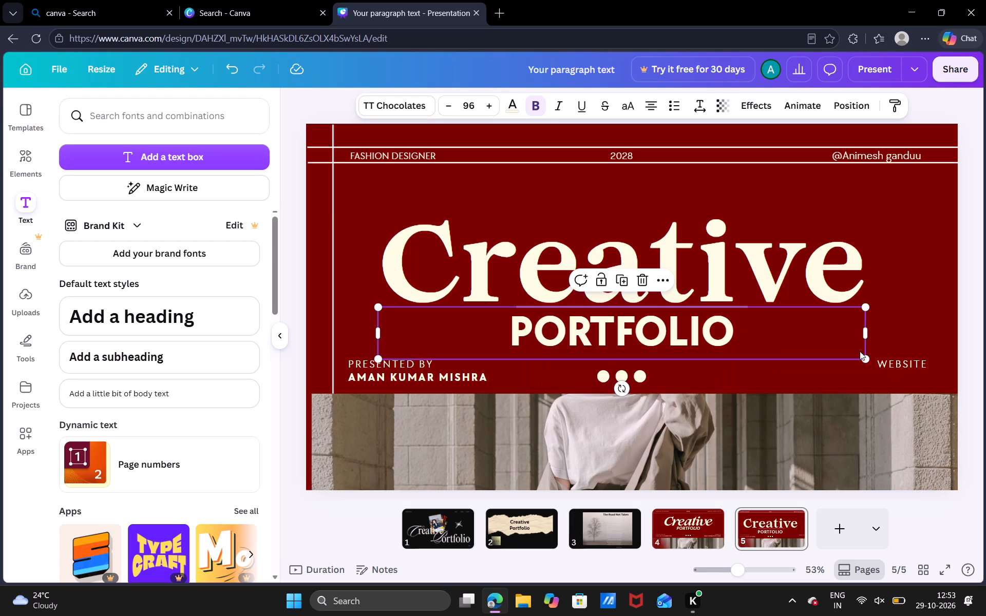
Add a new text box on page 5 directly below the "WEBSITE" label, based on that label's style.
click(900, 377)
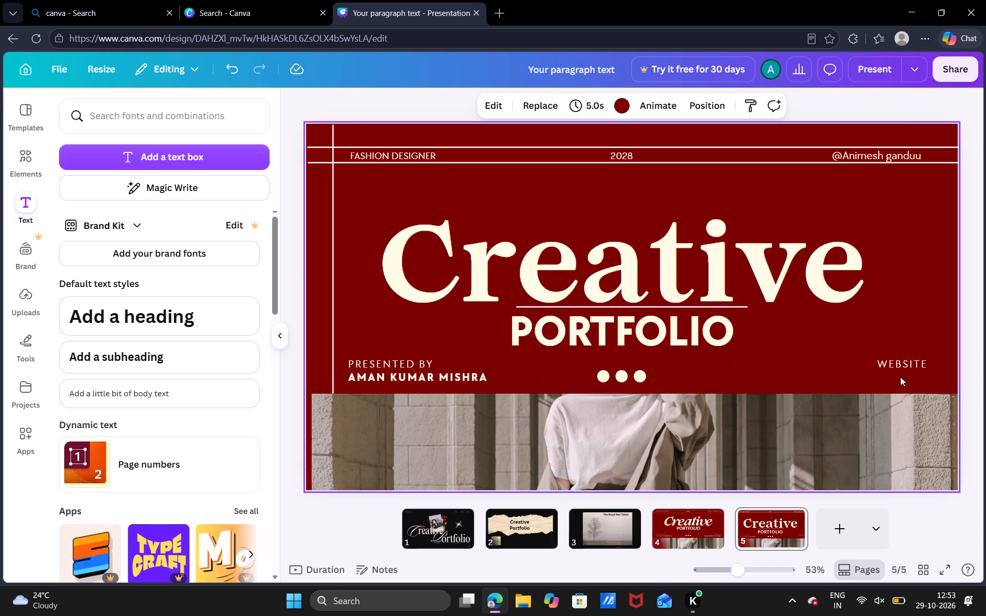
click(898, 362)
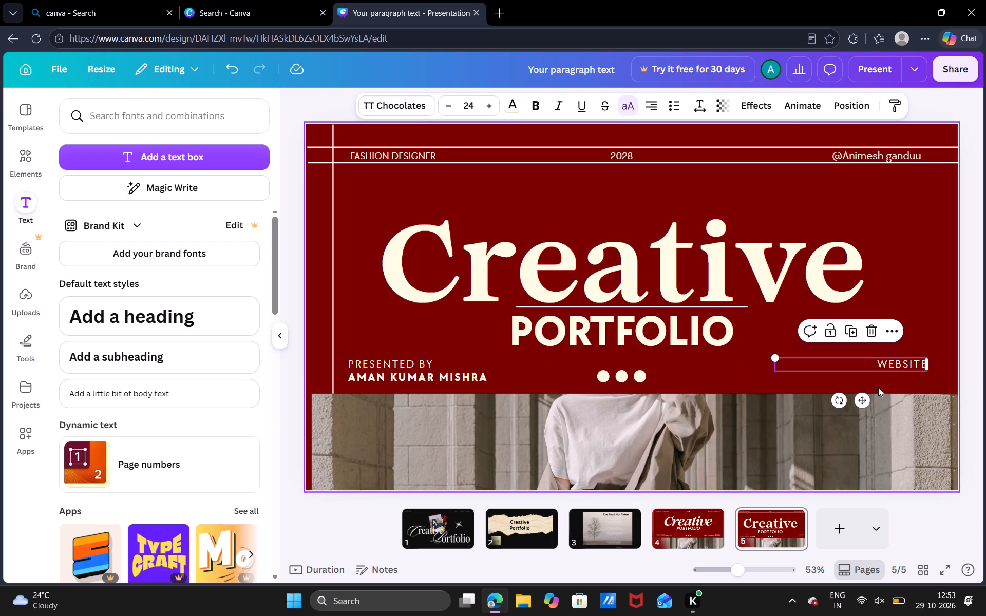
click(882, 383)
click(883, 360)
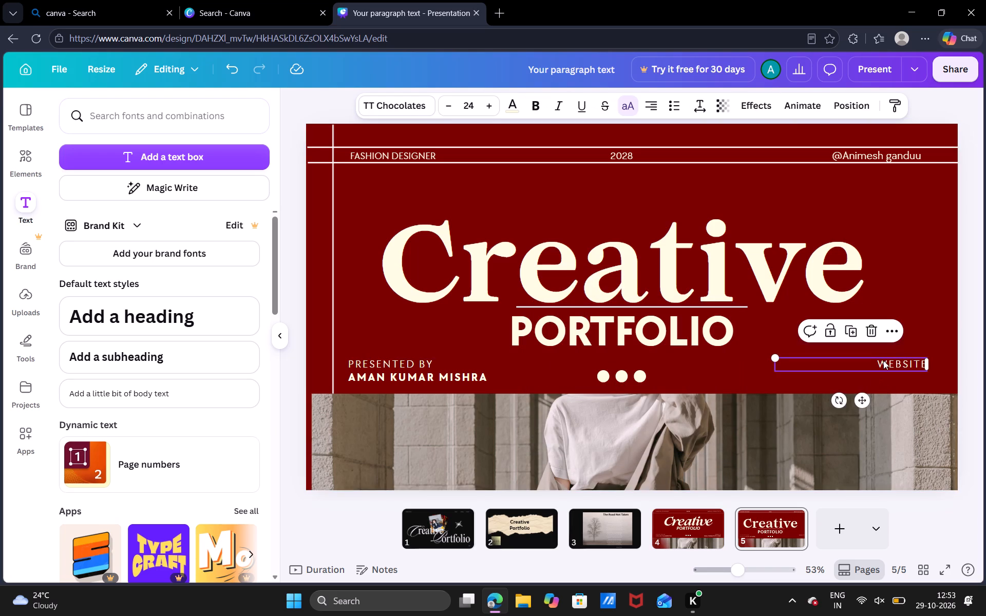
click(125, 150)
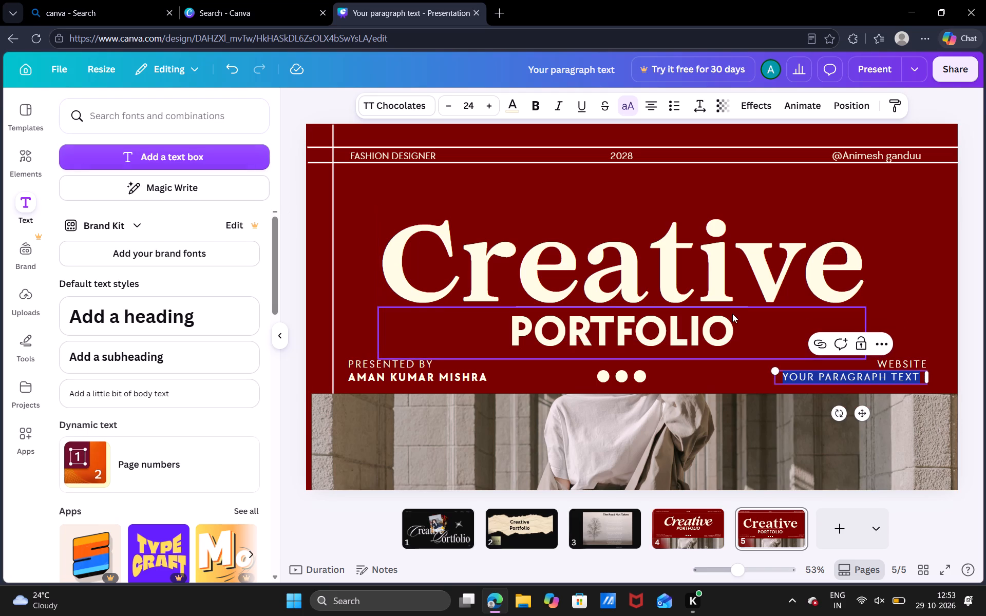
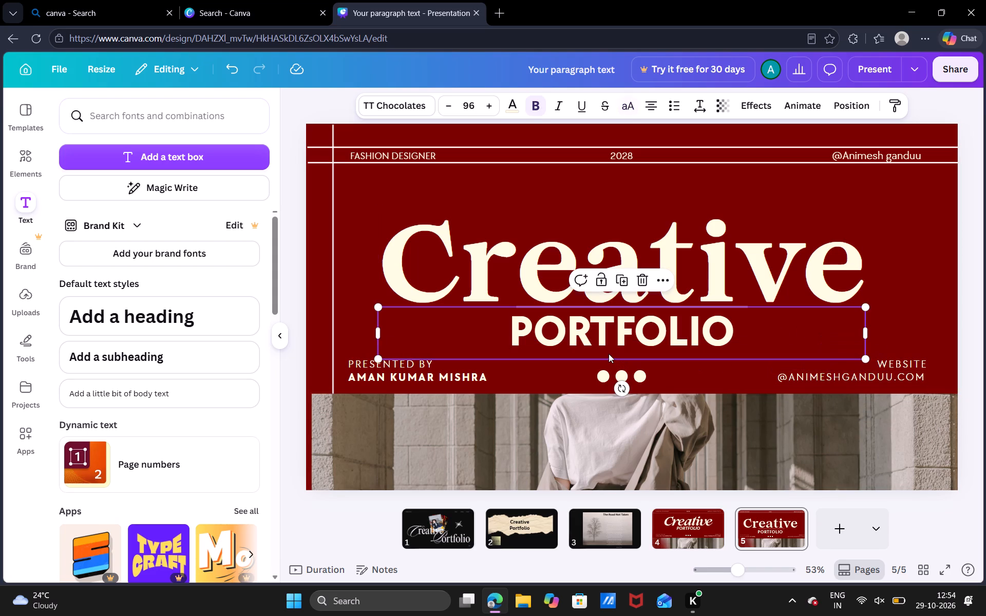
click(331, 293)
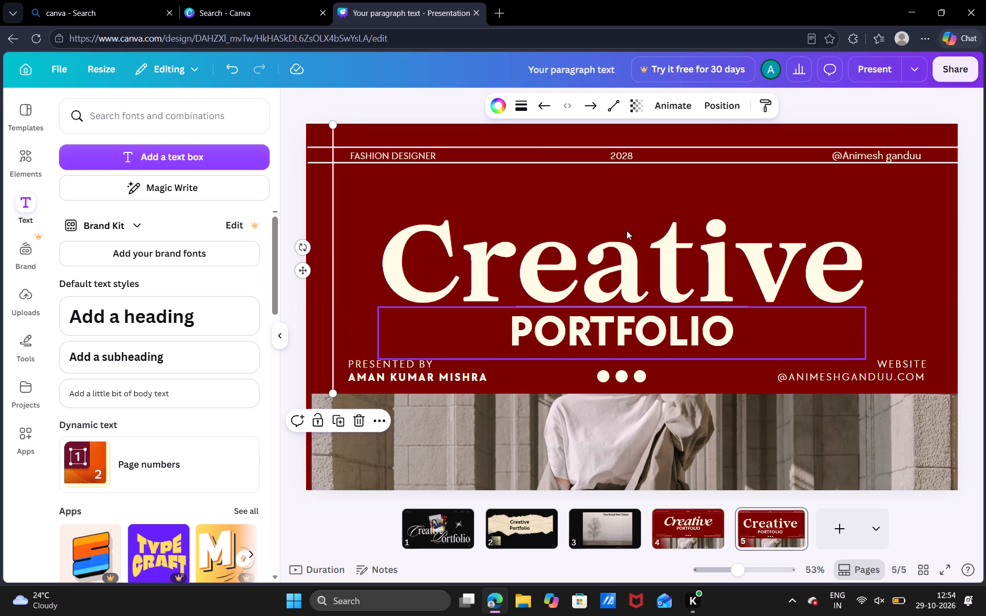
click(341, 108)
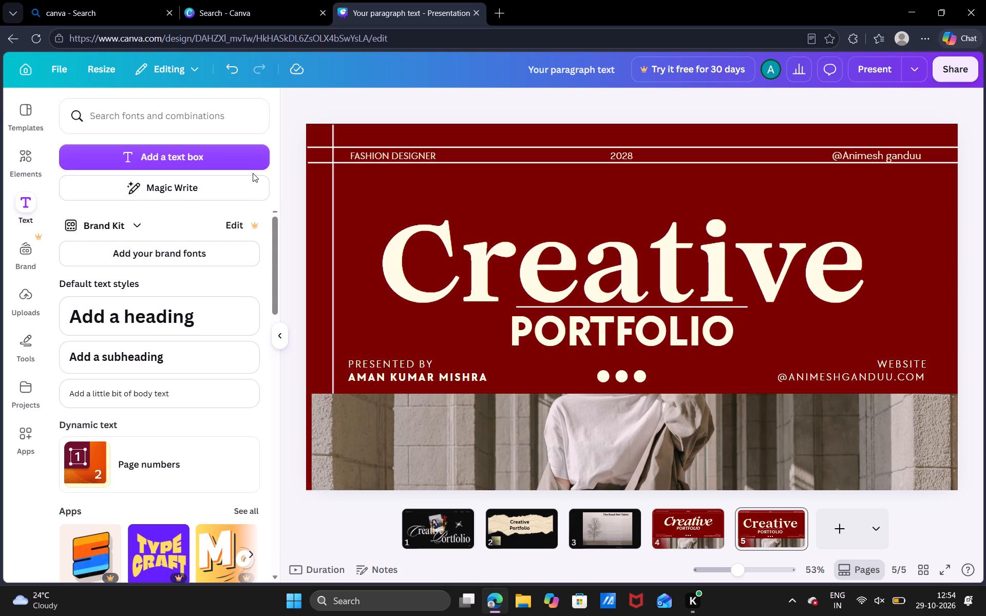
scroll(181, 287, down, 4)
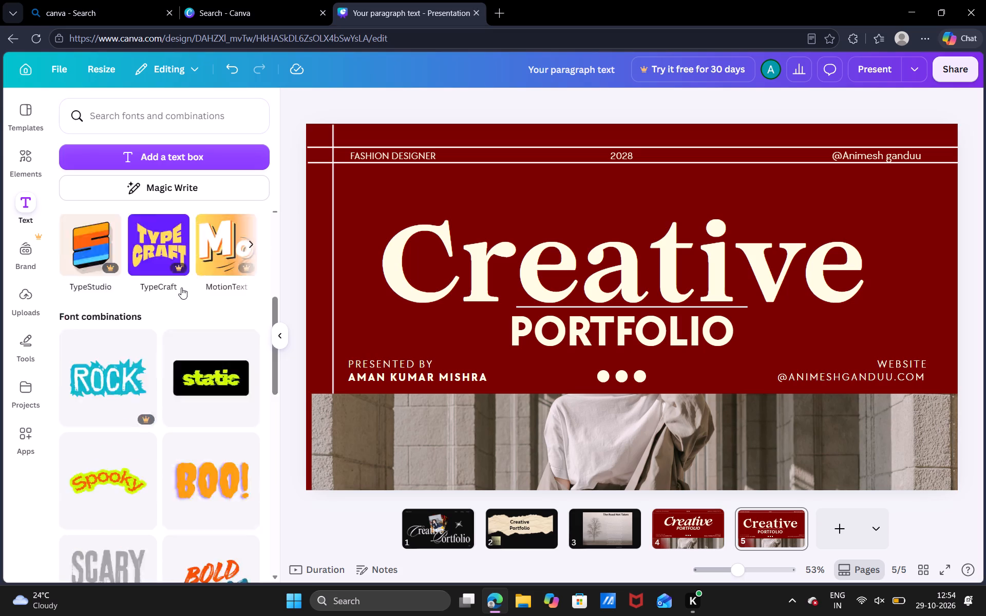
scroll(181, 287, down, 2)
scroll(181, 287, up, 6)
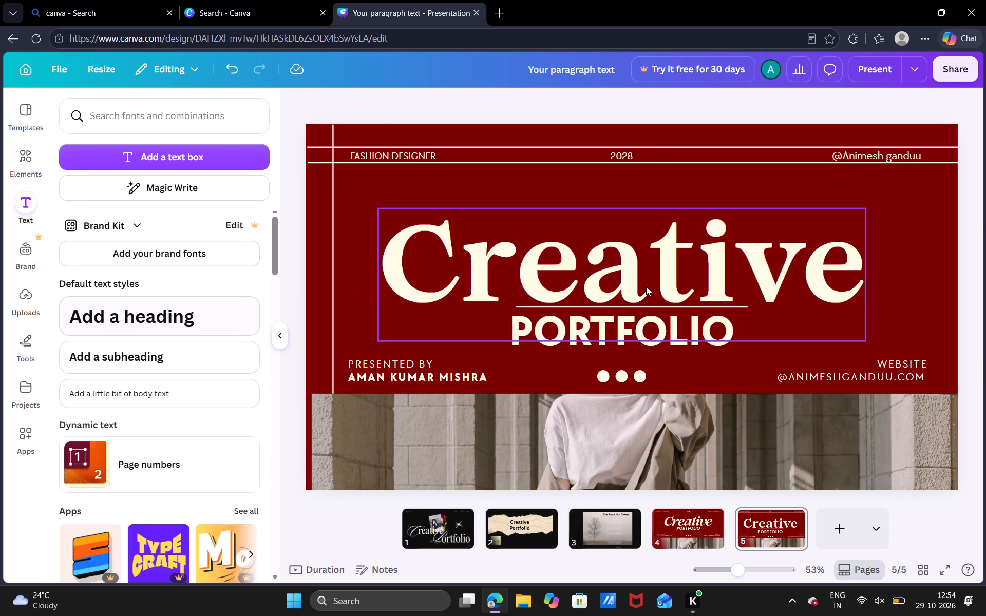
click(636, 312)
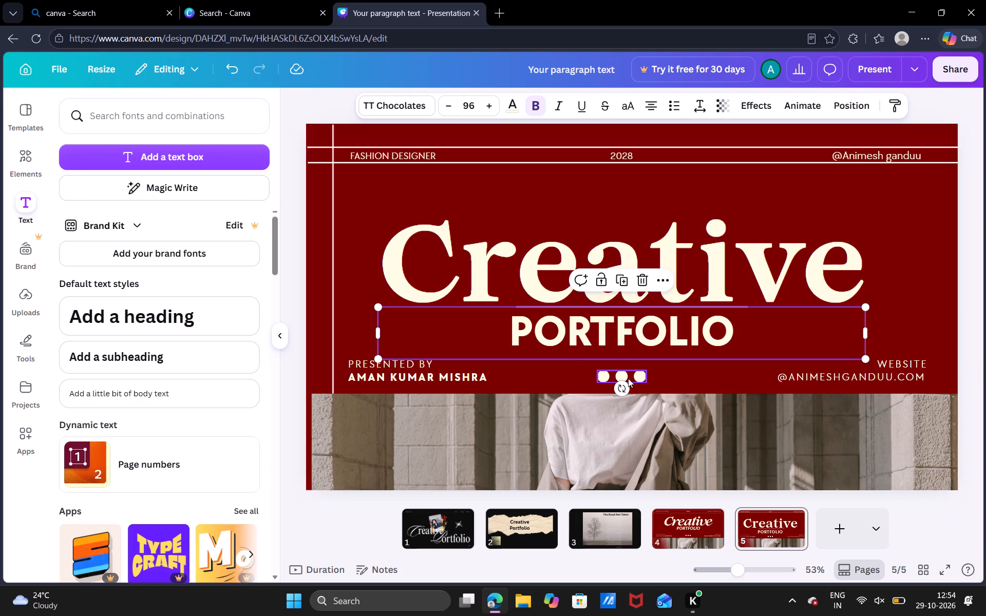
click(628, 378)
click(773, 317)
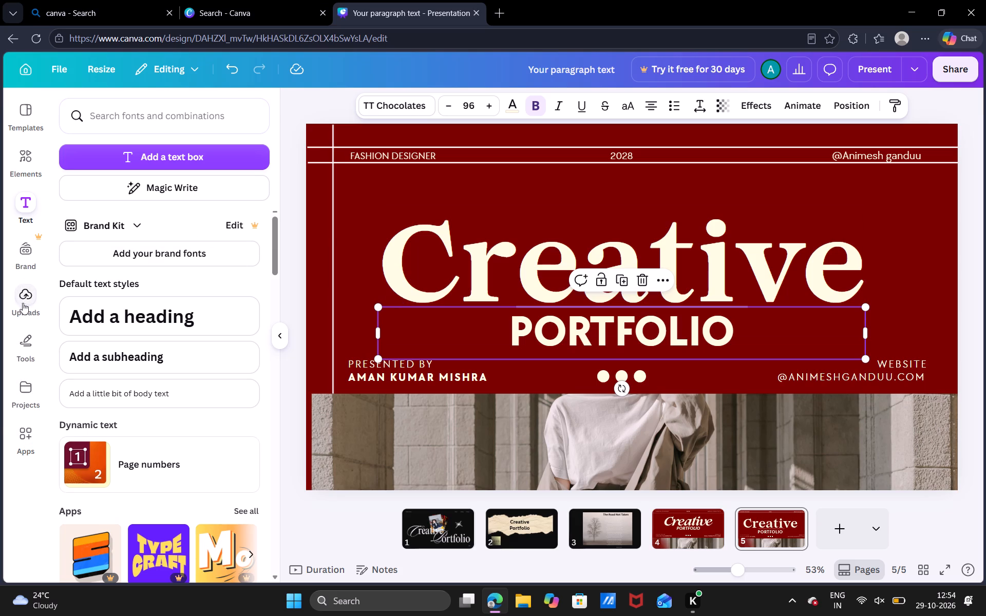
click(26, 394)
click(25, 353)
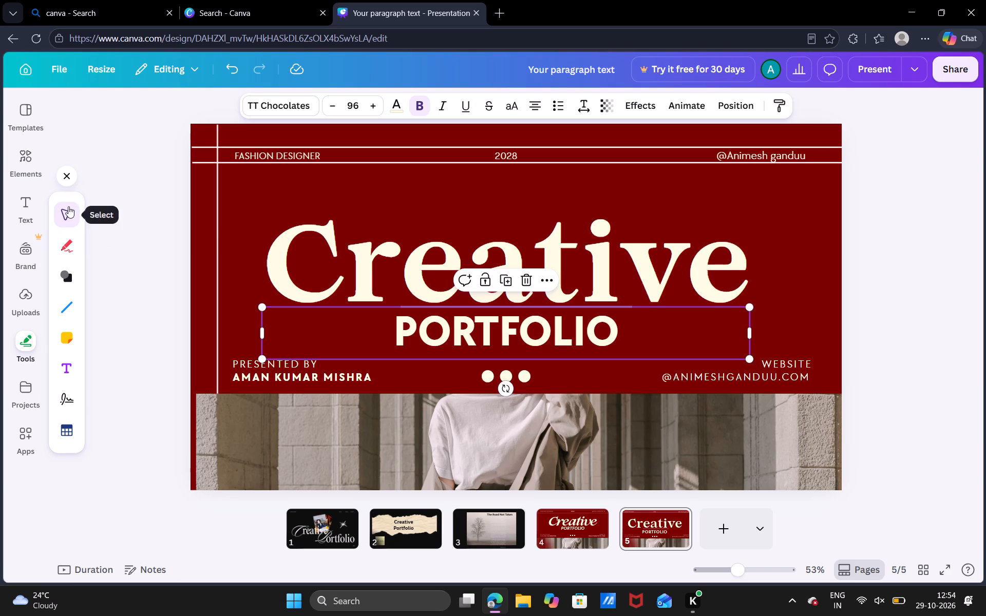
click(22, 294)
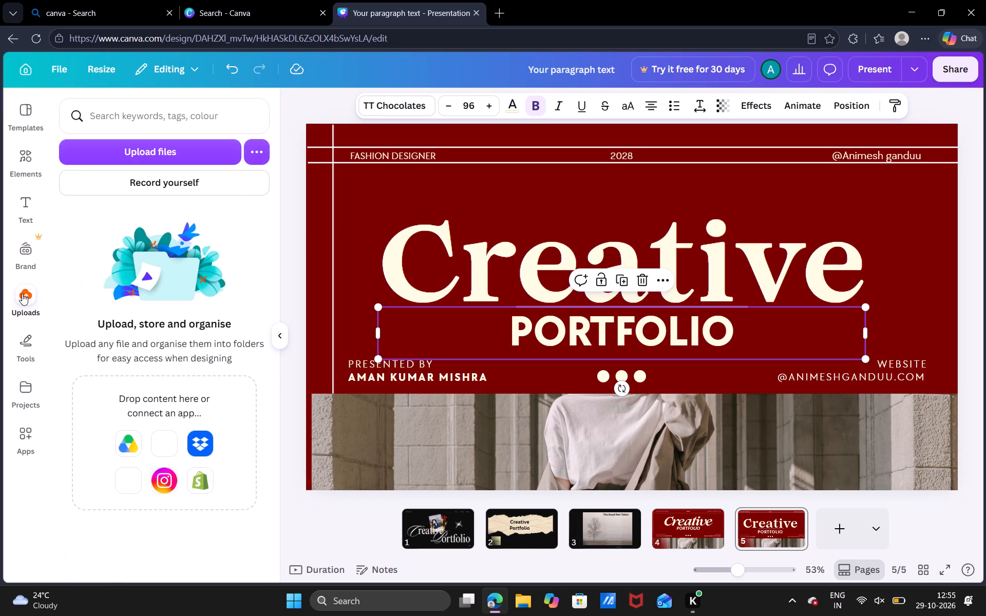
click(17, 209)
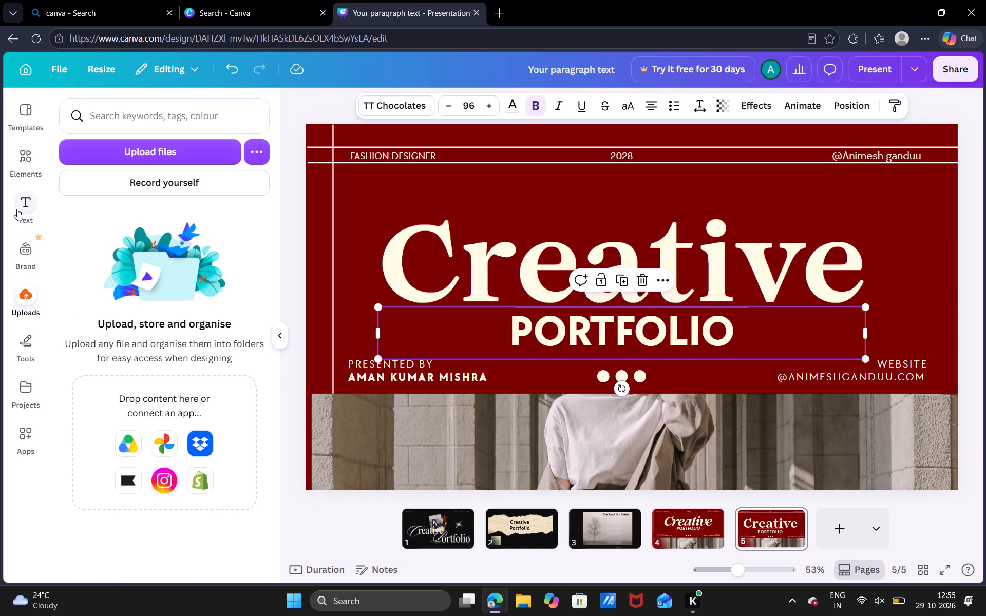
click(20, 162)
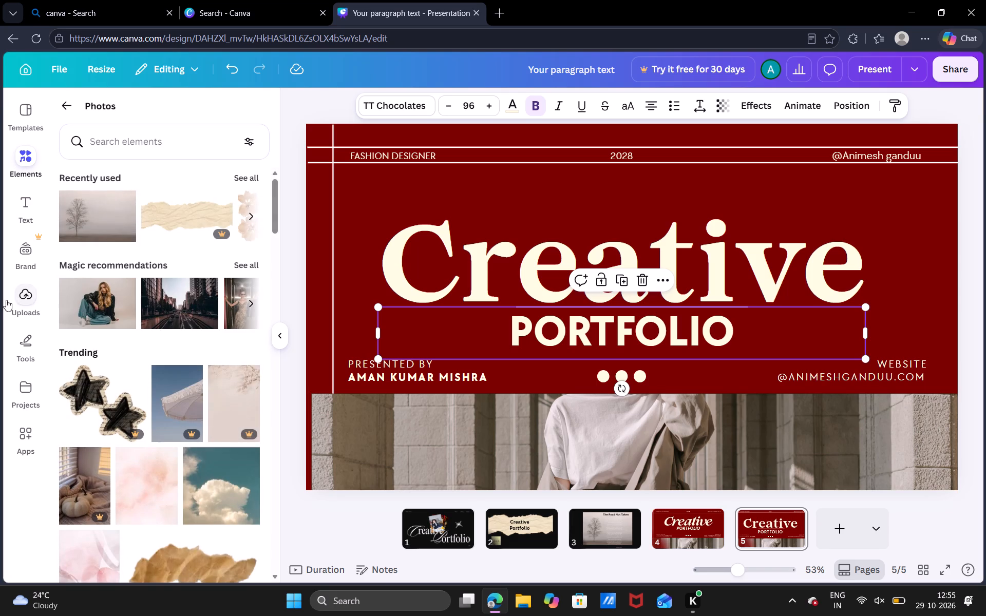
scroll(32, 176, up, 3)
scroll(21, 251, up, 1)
Show the page-duration timeline for the presentation and dismiss the element timing tip.
click(324, 567)
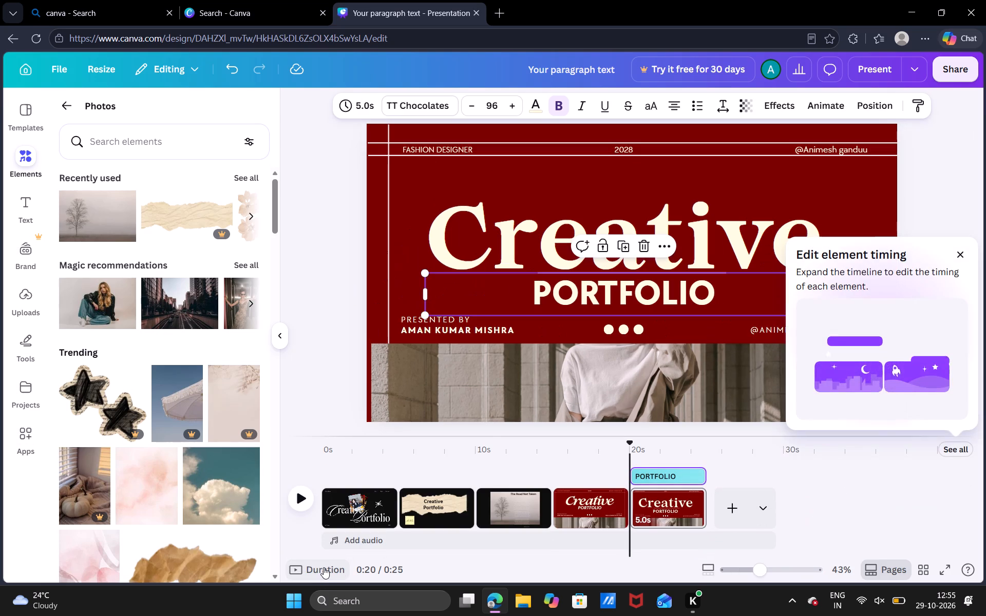
click(638, 513)
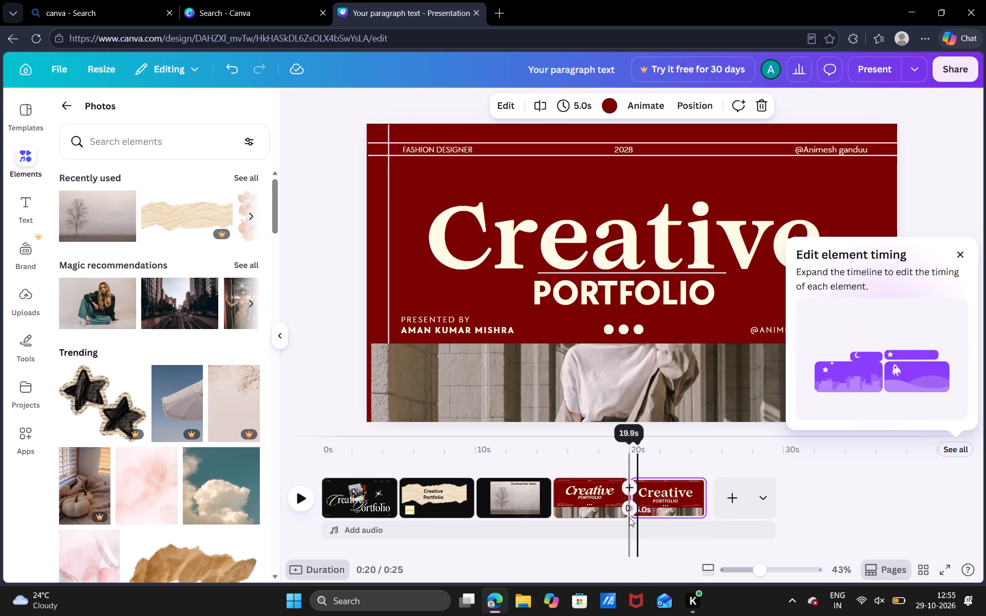
click(632, 515)
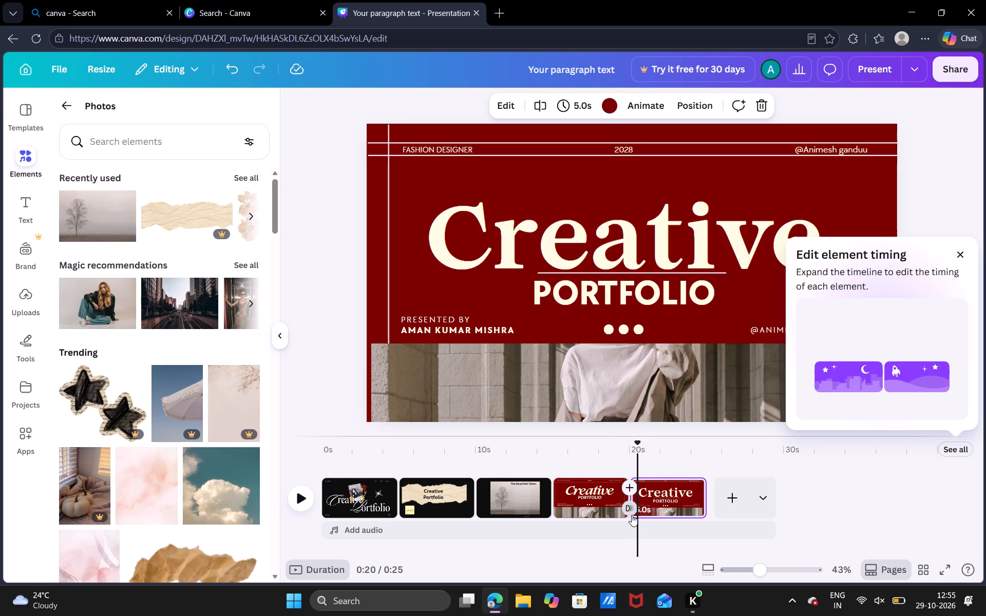
click(631, 527)
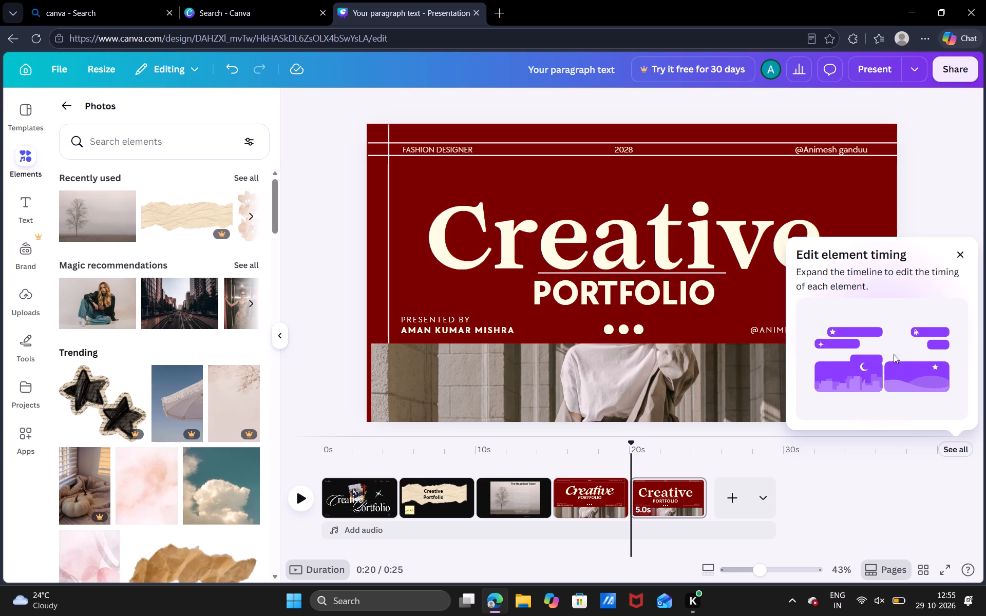
click(963, 261)
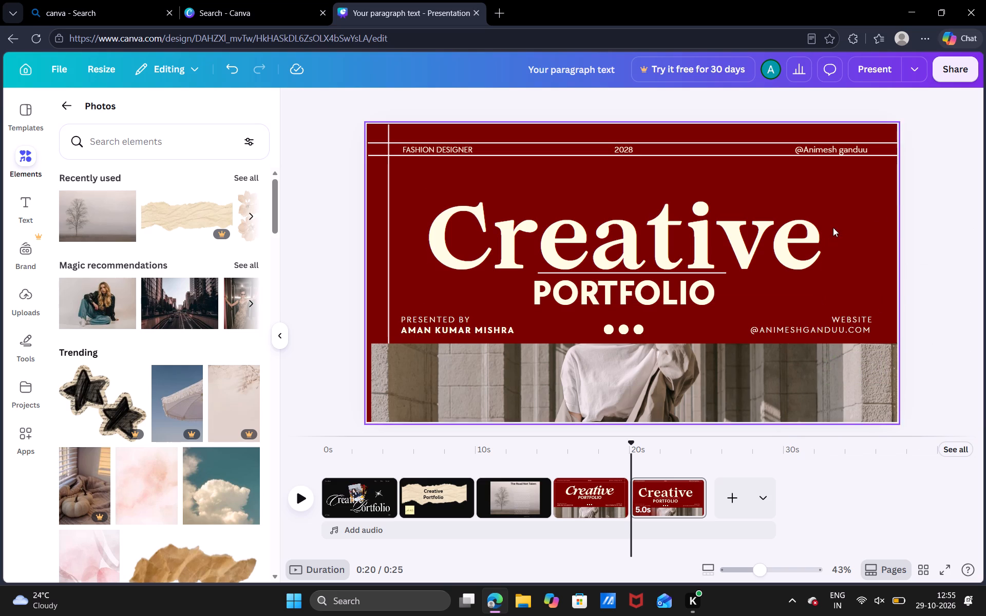
click(904, 192)
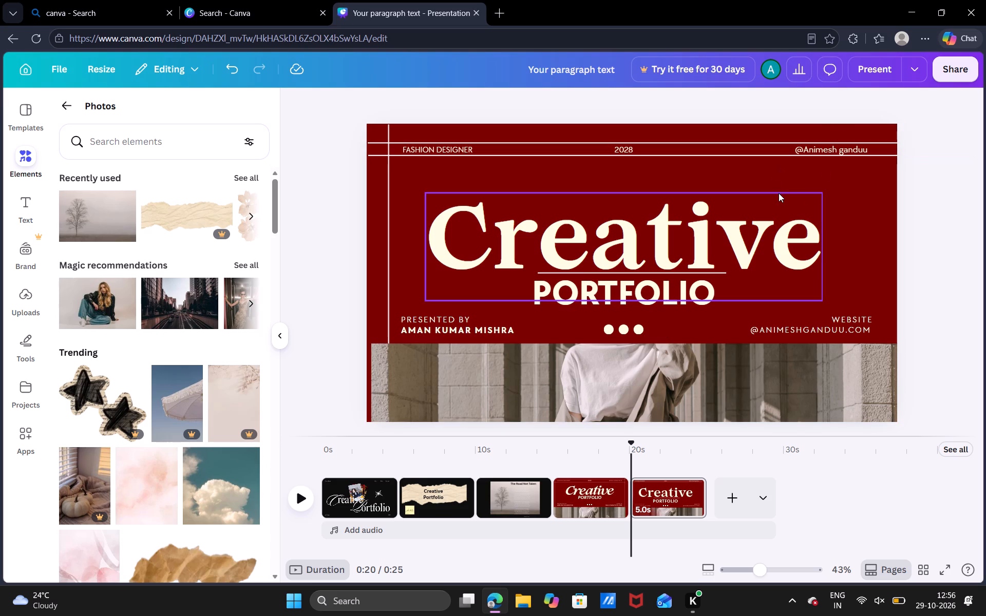
click(955, 179)
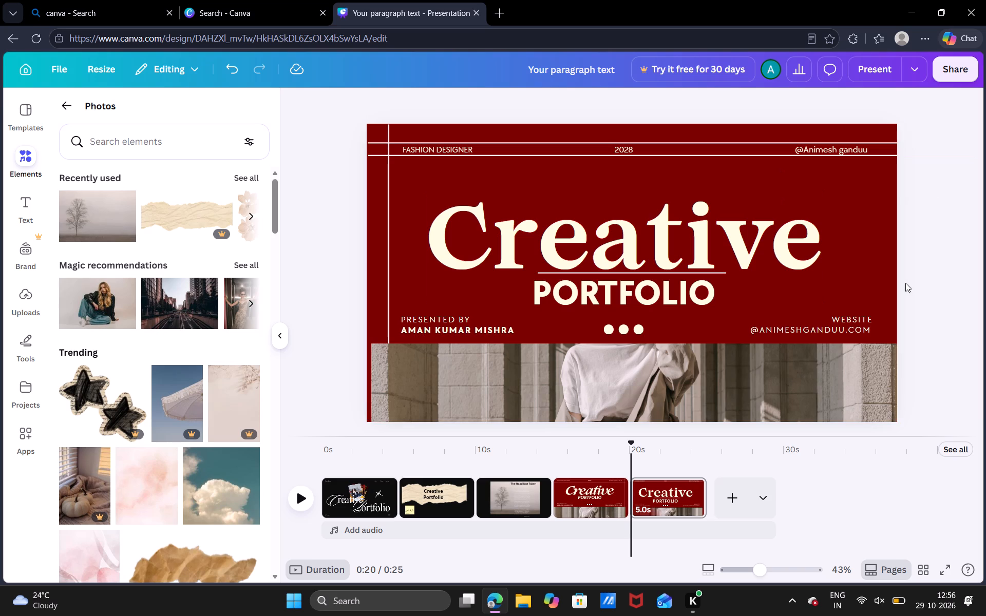
Review page 5's cover against page 4 and preview the timeline playback, including the element tracks of all pages.
click(609, 505)
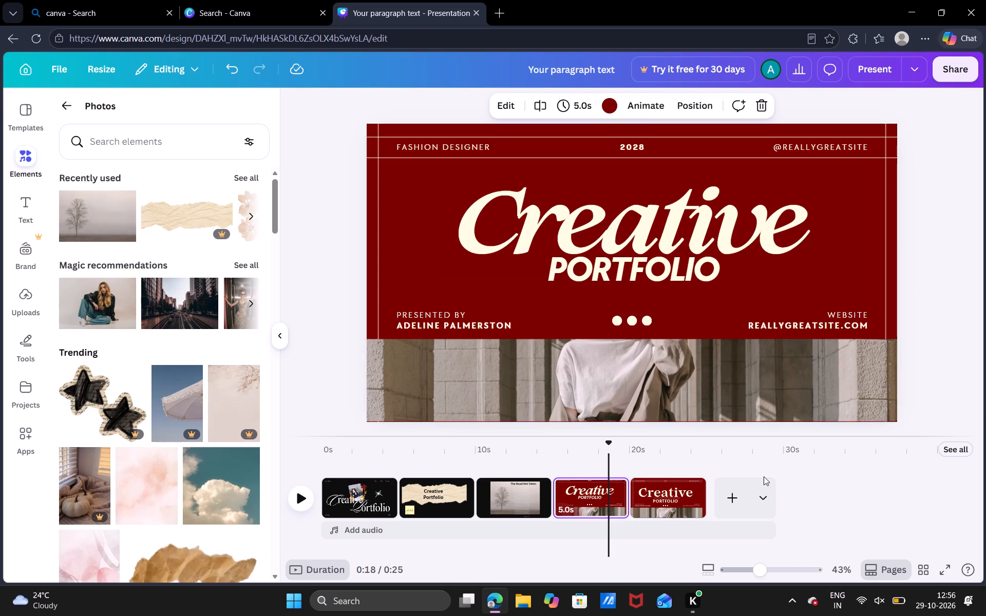
click(672, 508)
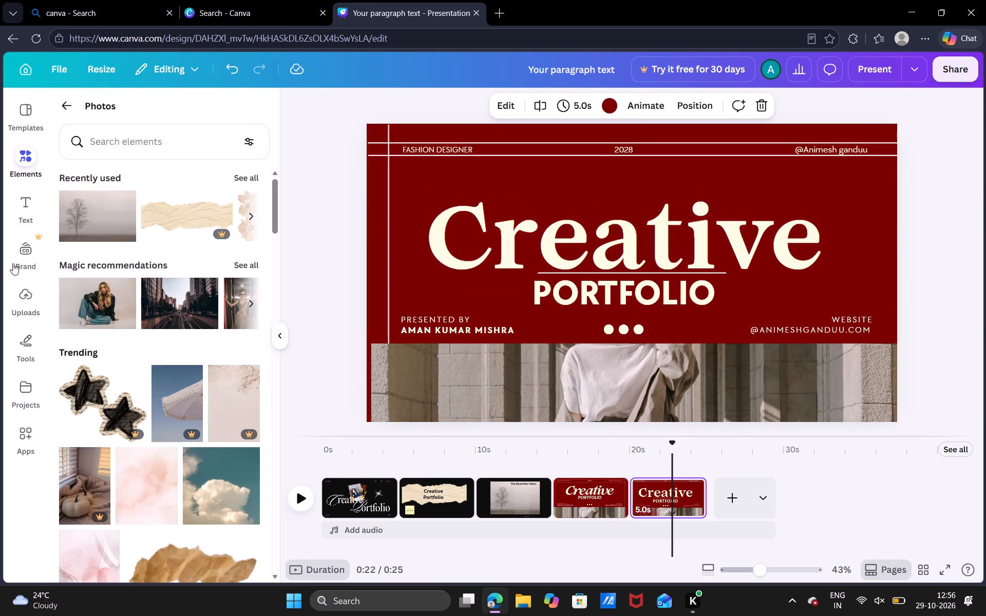
click(16, 338)
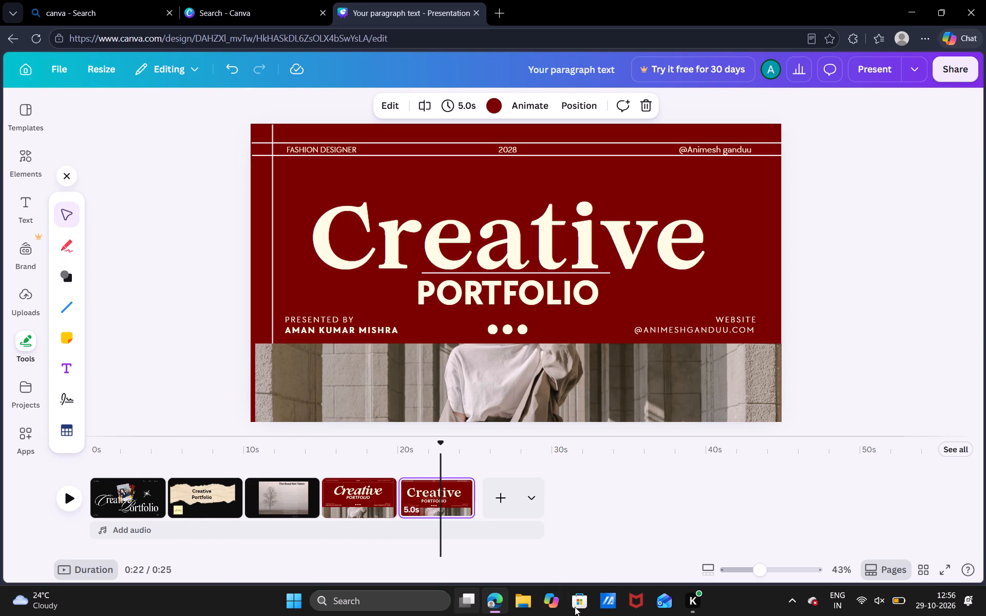
click(603, 318)
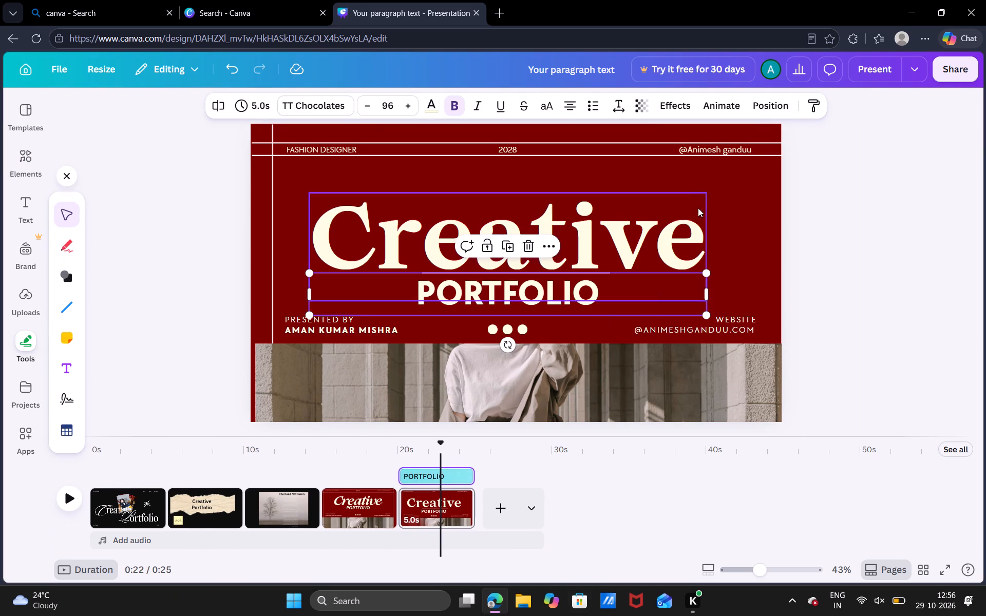
click(743, 168)
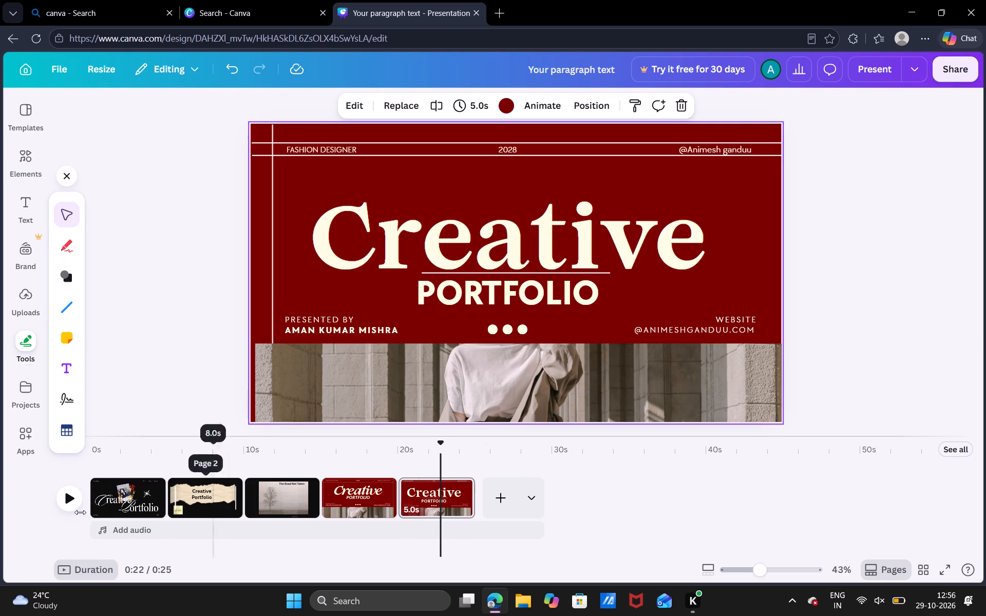
click(64, 502)
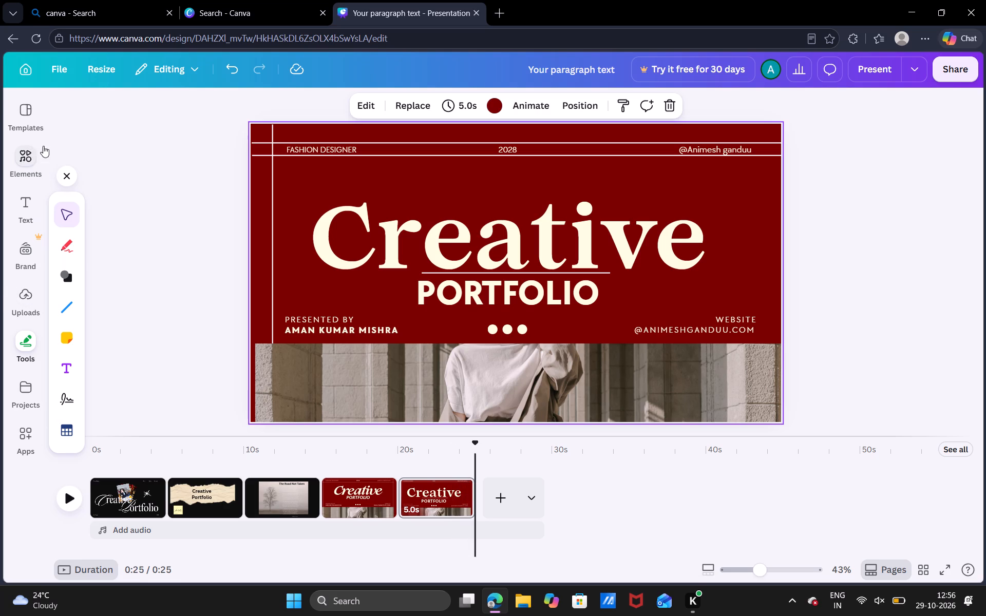
click(28, 150)
scroll(182, 359, down, 5)
scroll(182, 359, up, 7)
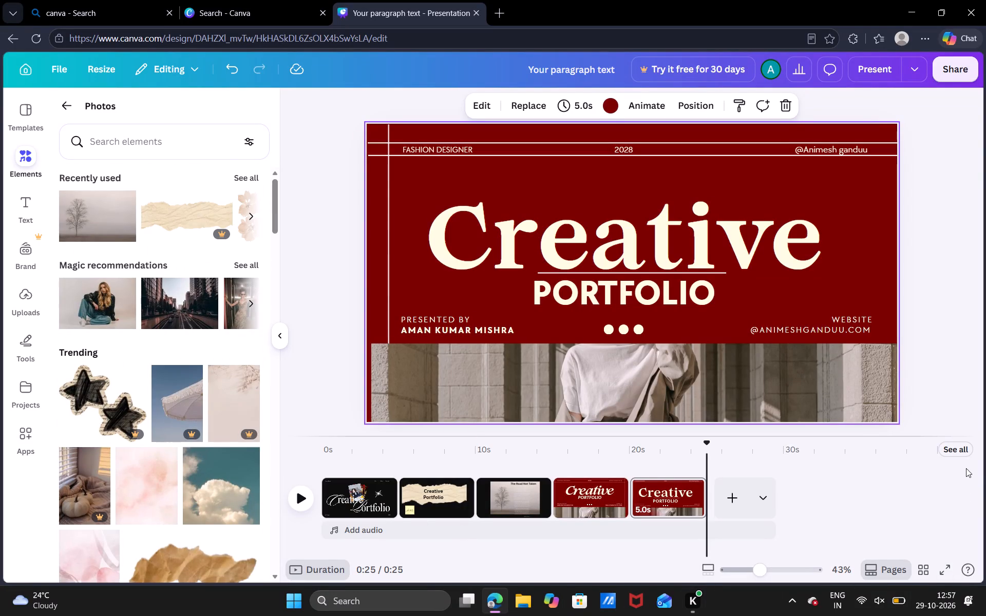
click(966, 452)
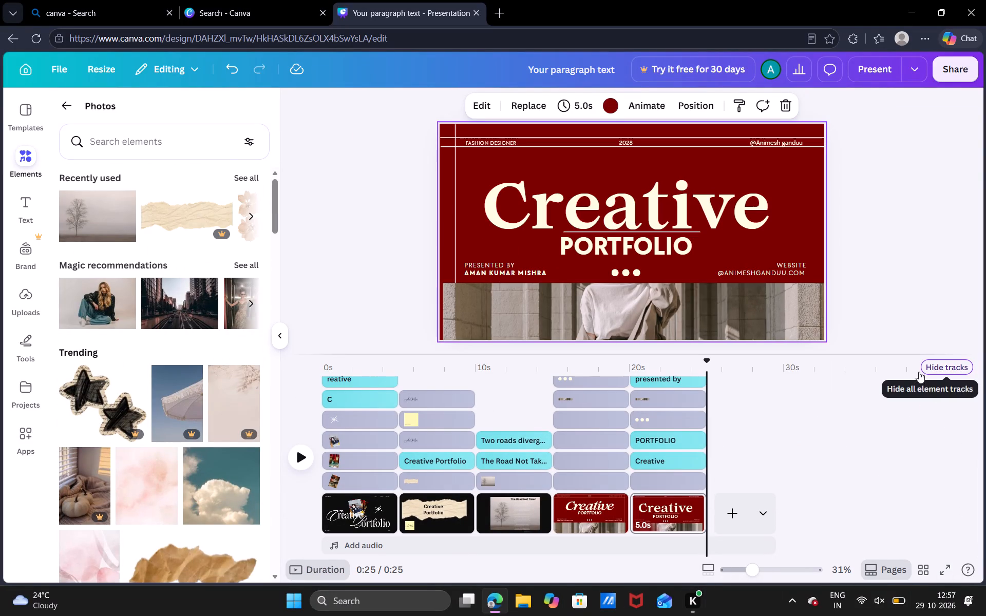
click(950, 361)
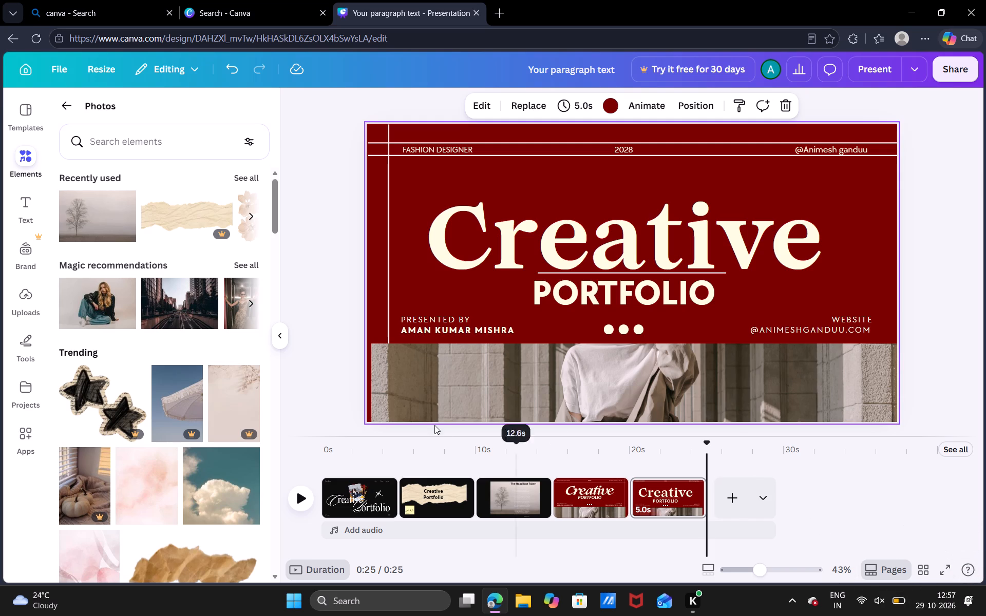
click(301, 503)
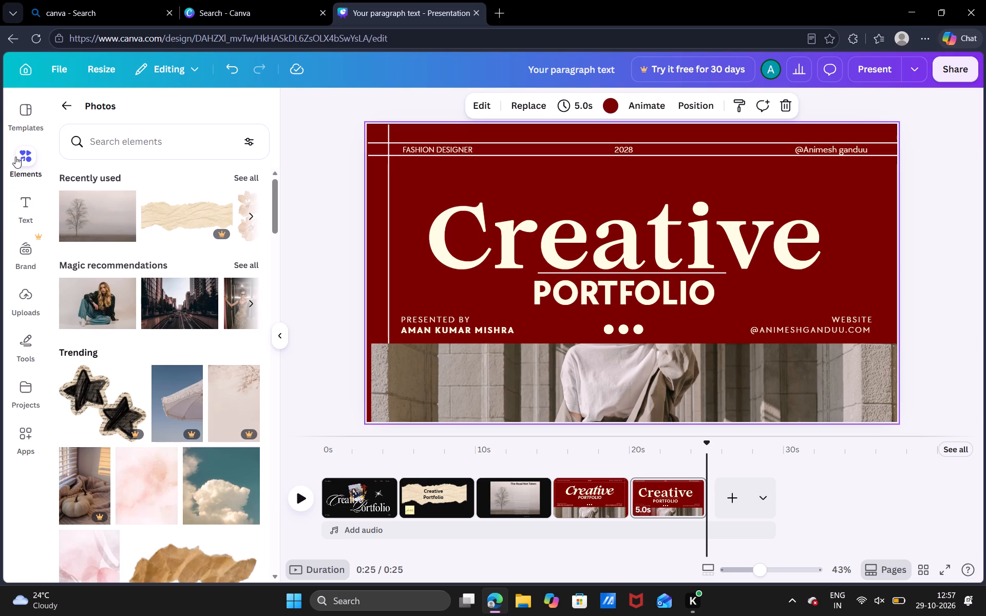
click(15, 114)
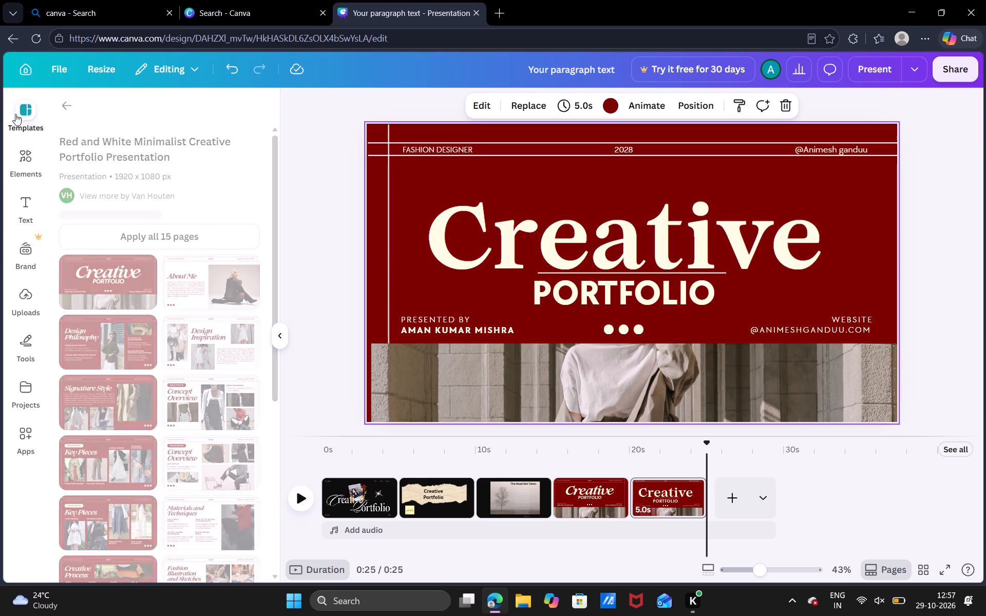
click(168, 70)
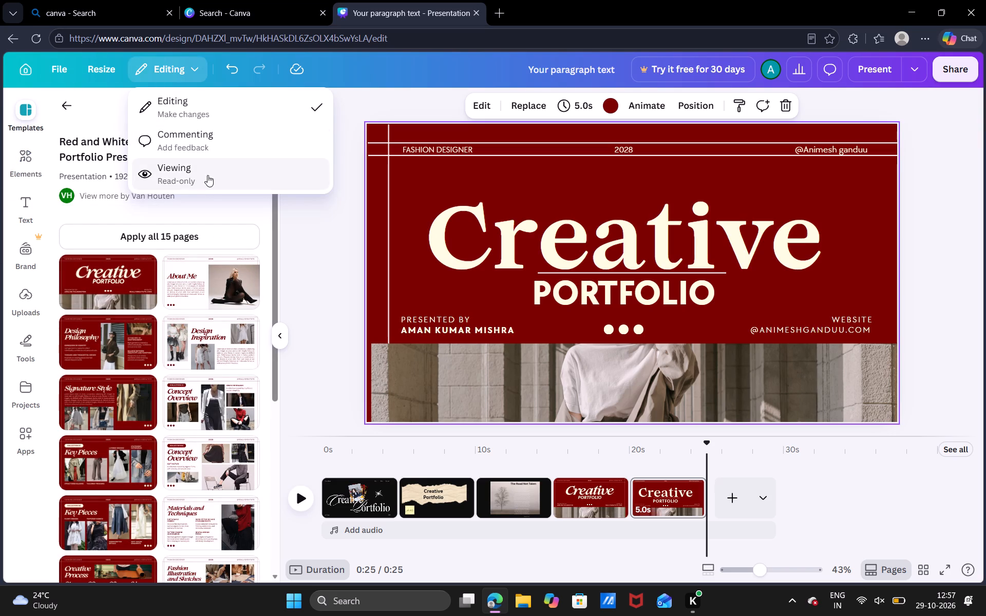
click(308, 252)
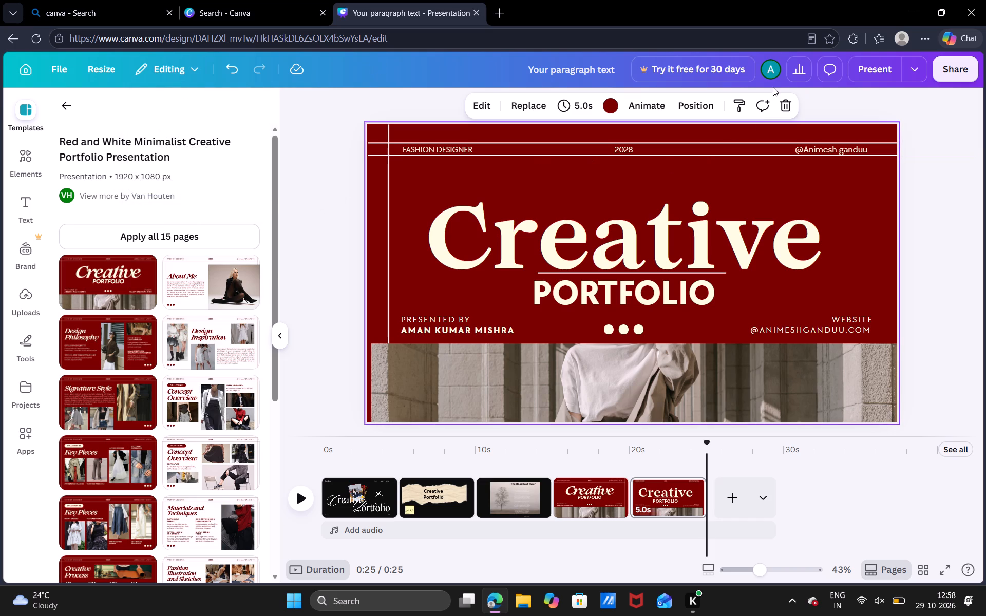
Open the page animation choices for page 5 and examine the Featured and General styles with their previews on the cover.
click(641, 108)
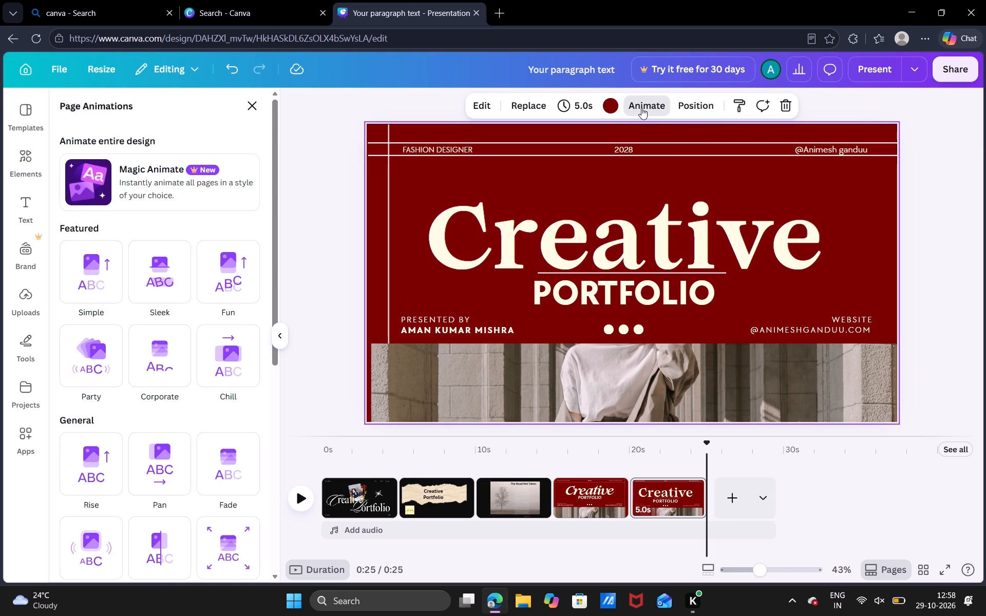
scroll(162, 363, down, 3)
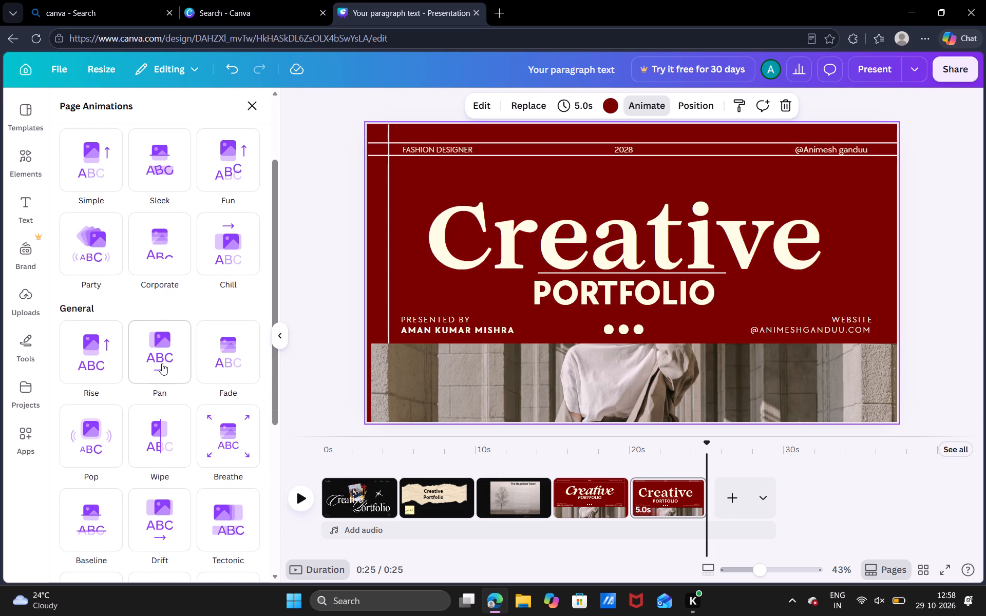
scroll(162, 363, down, 2)
scroll(162, 363, up, 3)
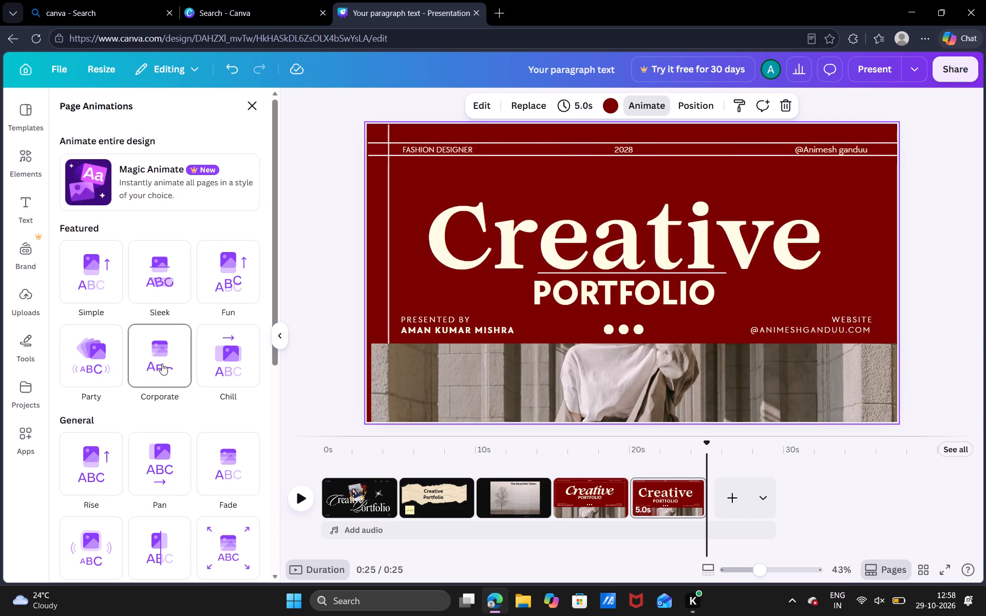
scroll(162, 363, up, 3)
scroll(162, 363, down, 1)
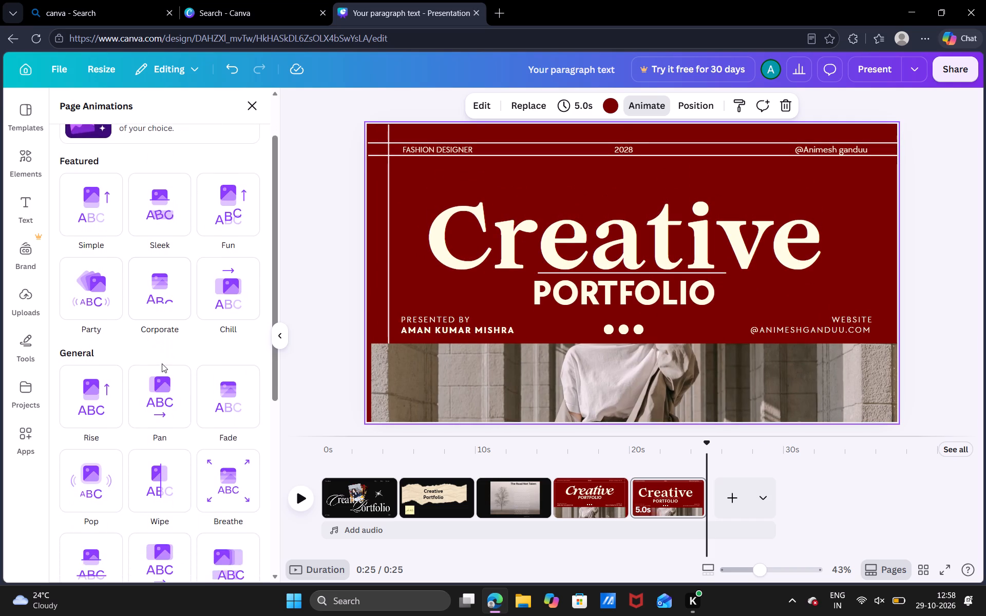
scroll(162, 363, down, 2)
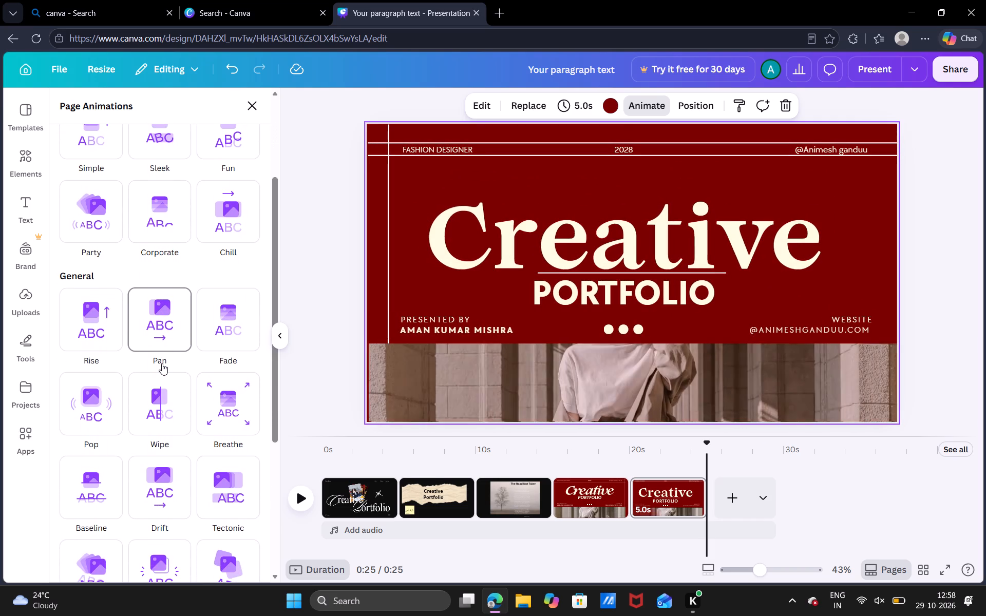
scroll(162, 363, up, 6)
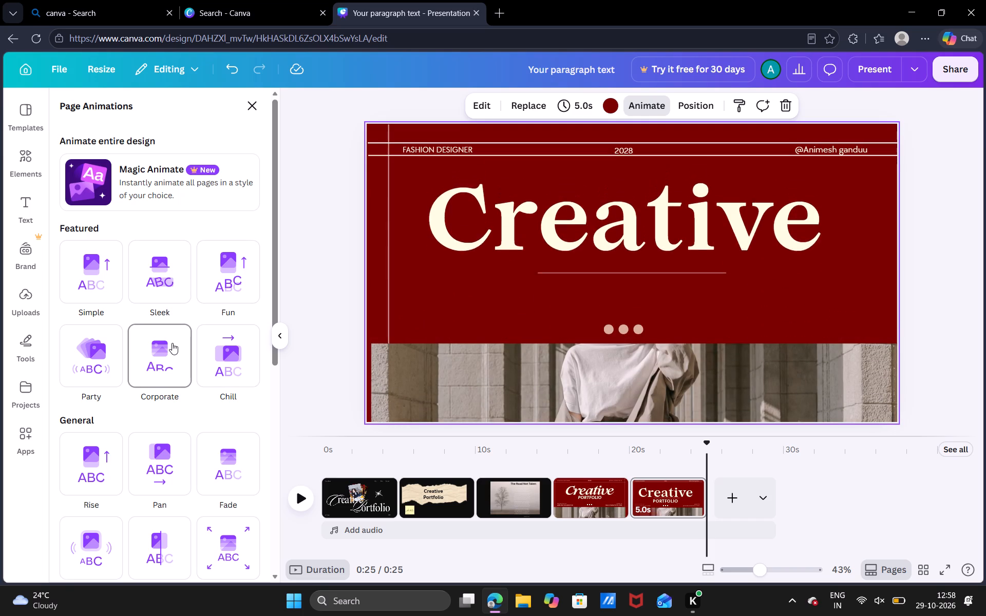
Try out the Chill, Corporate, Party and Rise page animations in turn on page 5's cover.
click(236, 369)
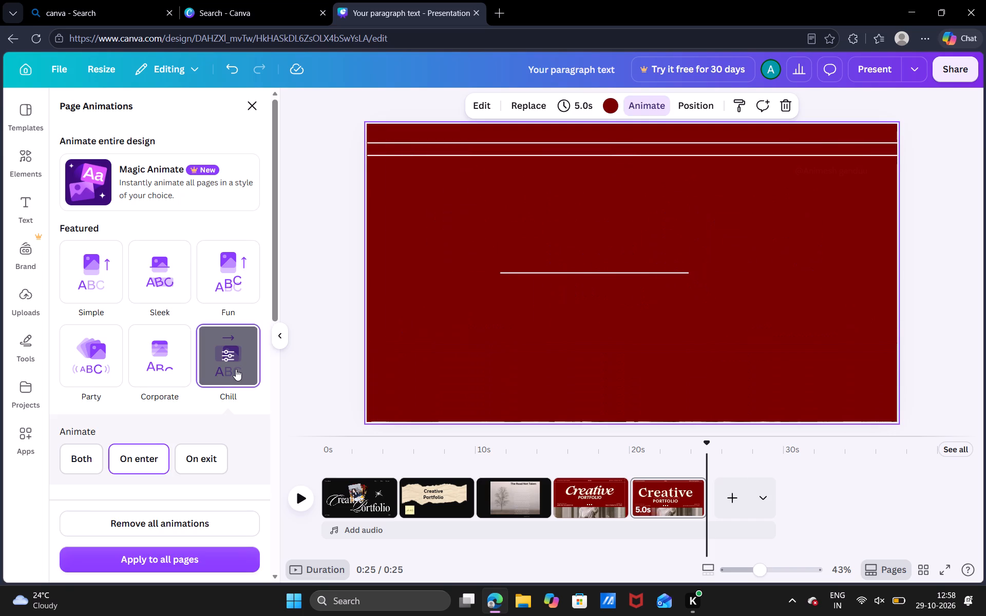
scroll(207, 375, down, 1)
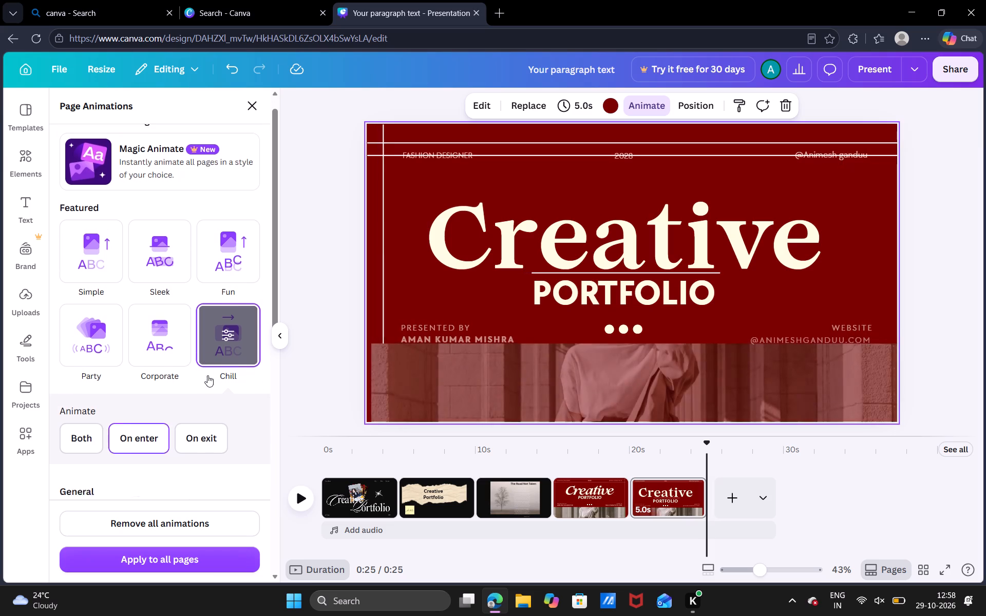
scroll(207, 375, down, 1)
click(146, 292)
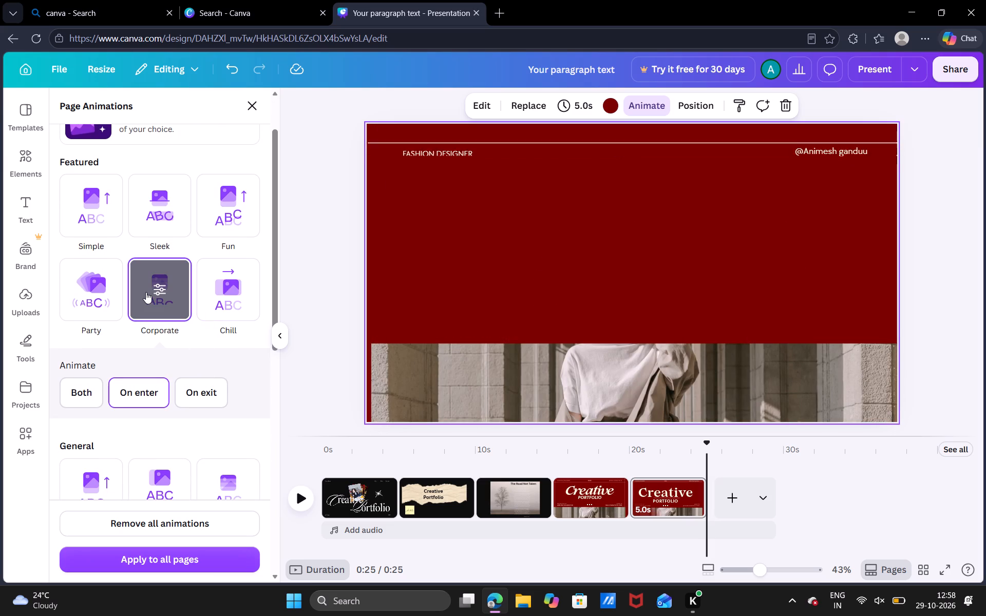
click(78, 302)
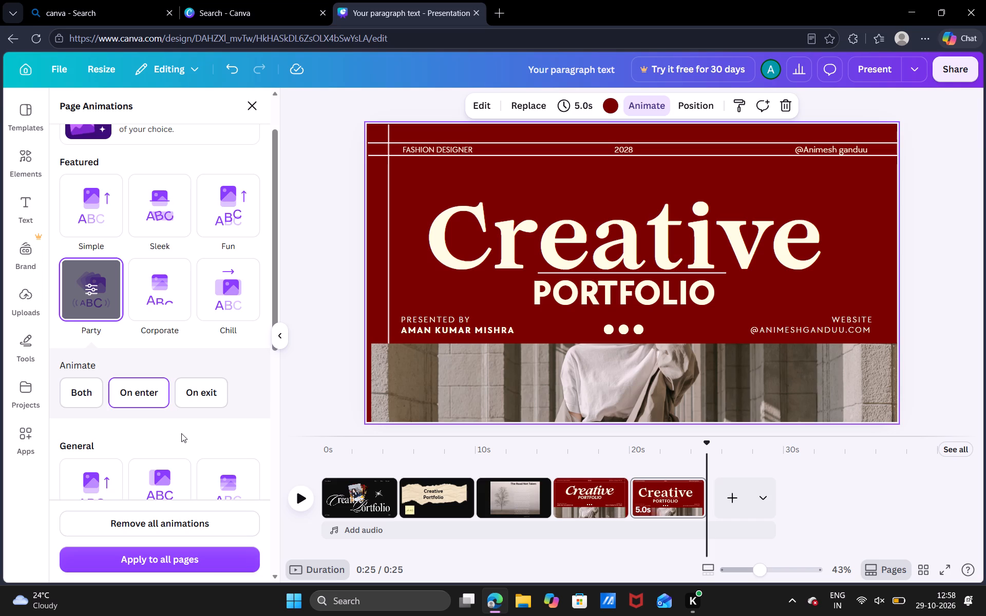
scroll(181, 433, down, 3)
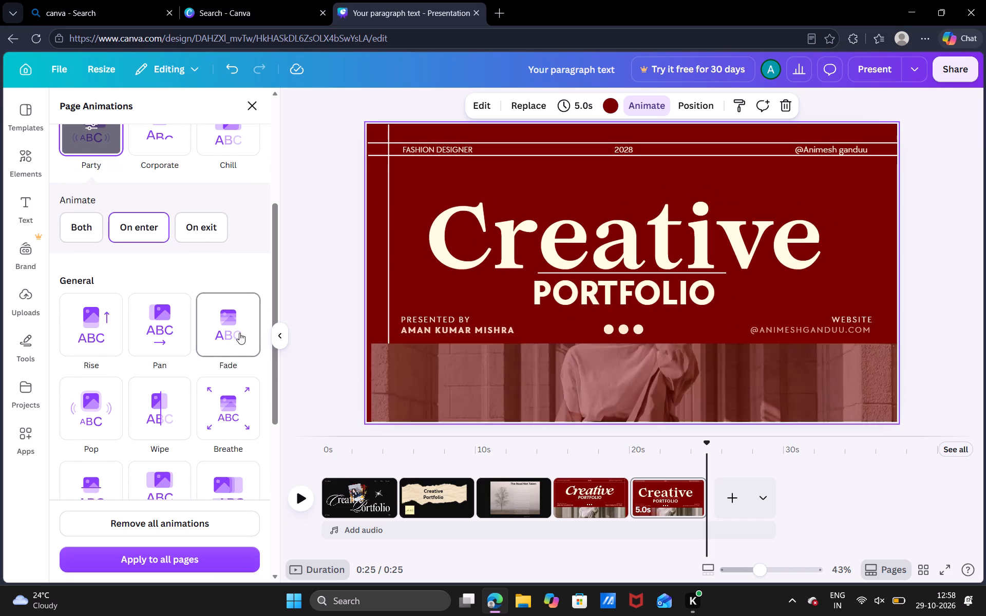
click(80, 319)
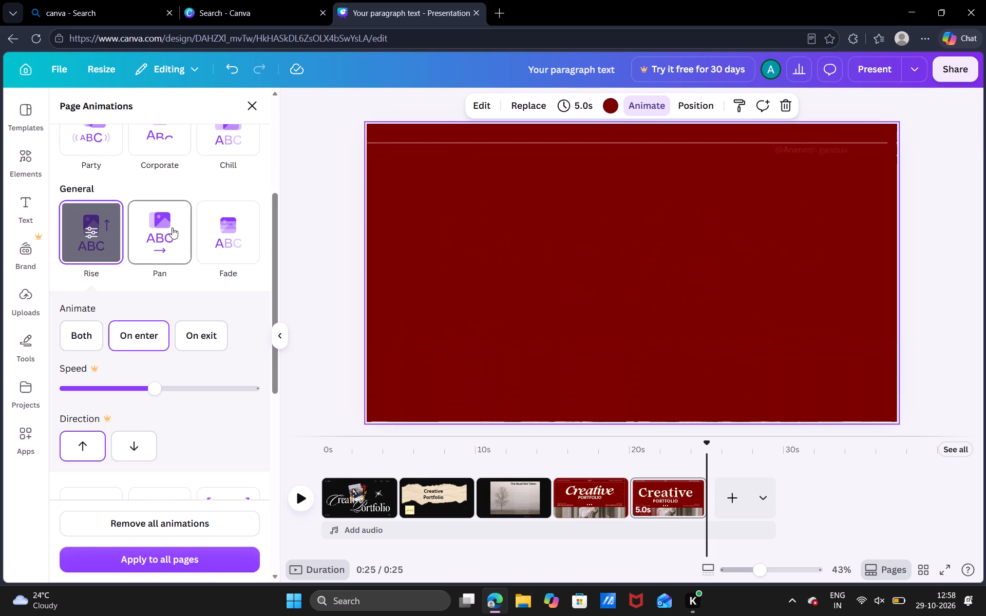
Apply the Fade page animation to page 5's cover.
click(226, 237)
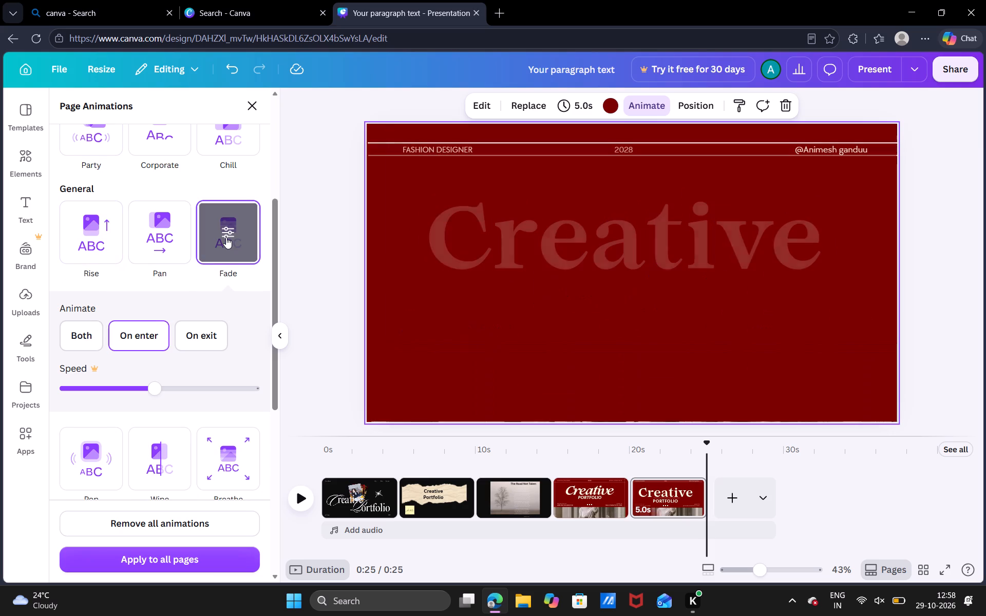
Examine the remaining General and Suggested page animations, including a preview of Block on page 5's cover.
scroll(226, 237, down, 4)
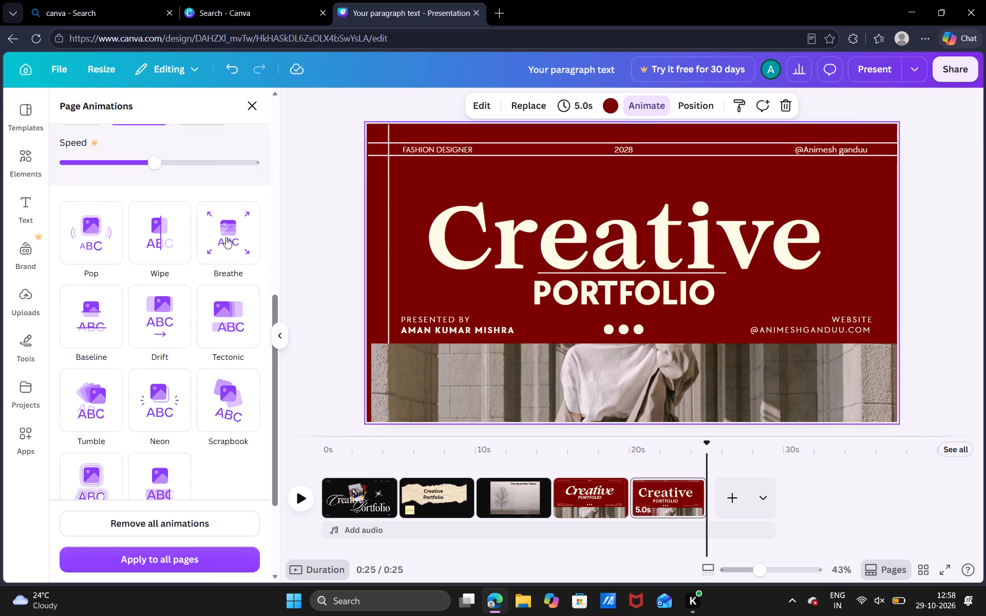
scroll(226, 237, down, 2)
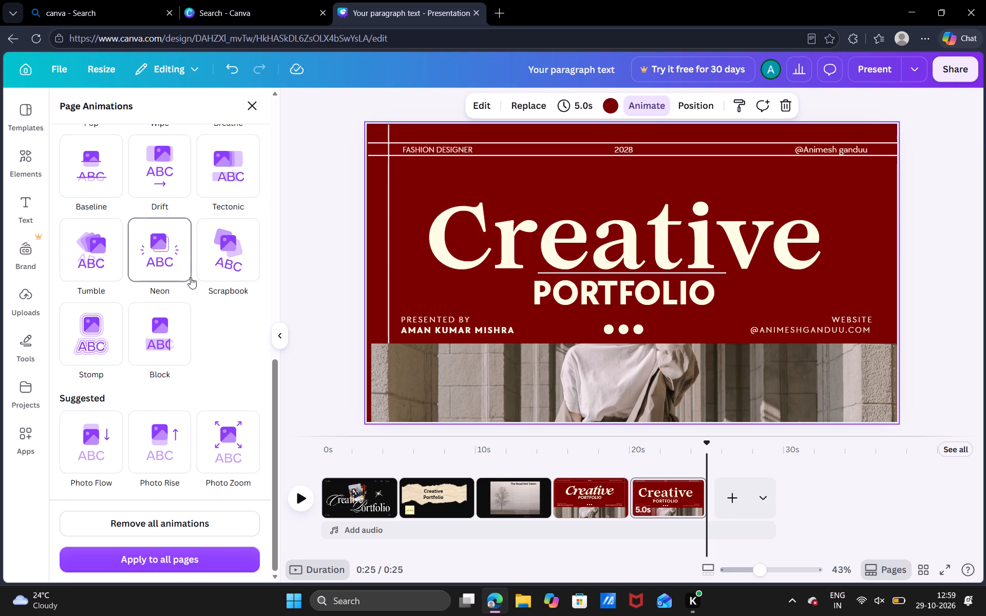
scroll(192, 278, down, 1)
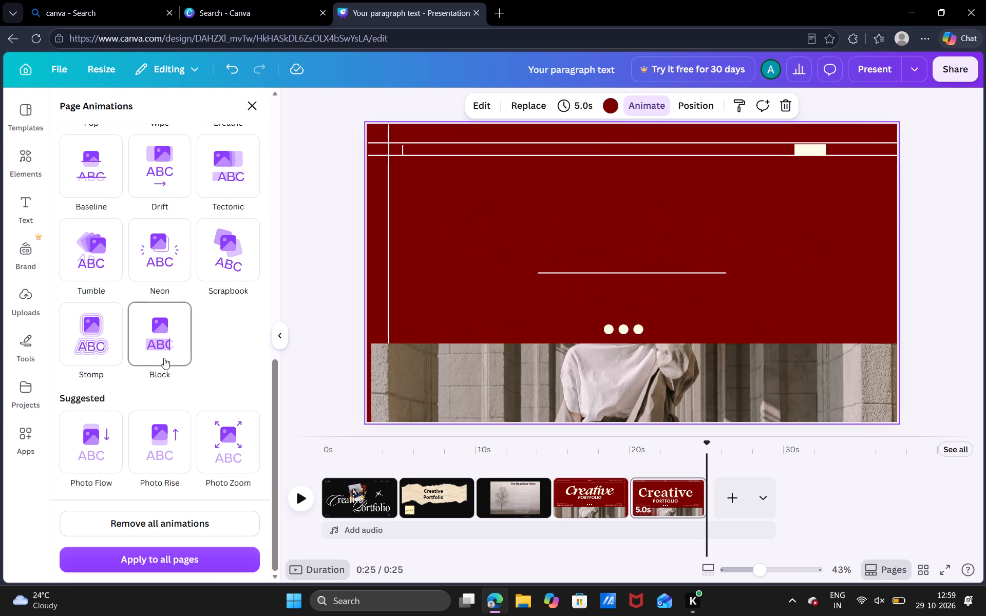
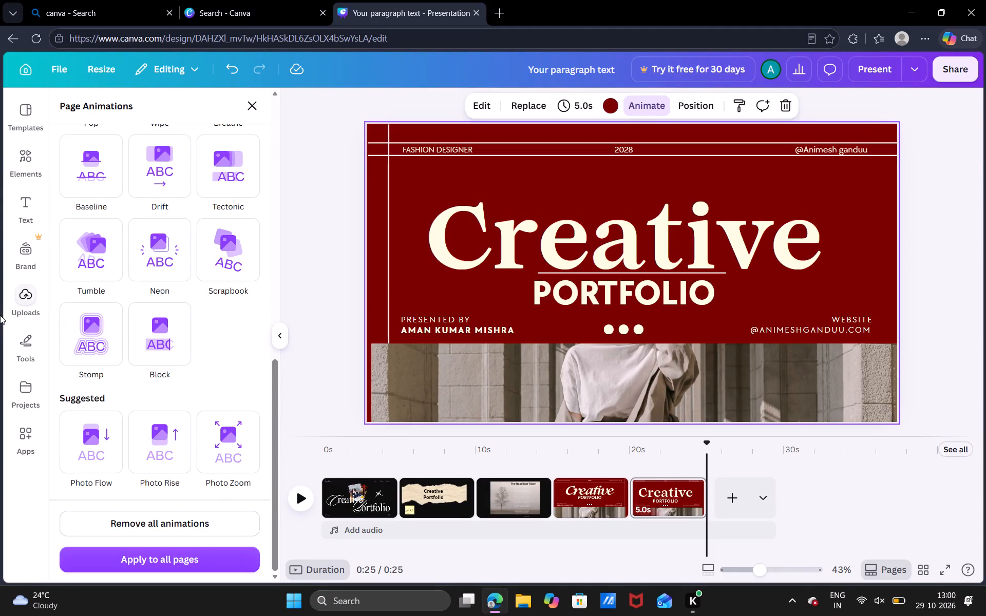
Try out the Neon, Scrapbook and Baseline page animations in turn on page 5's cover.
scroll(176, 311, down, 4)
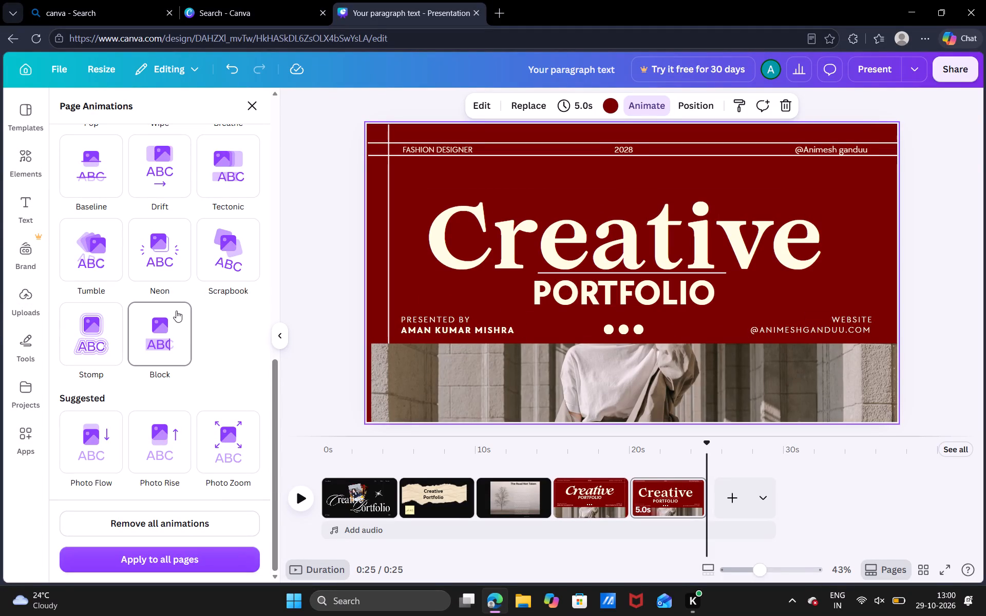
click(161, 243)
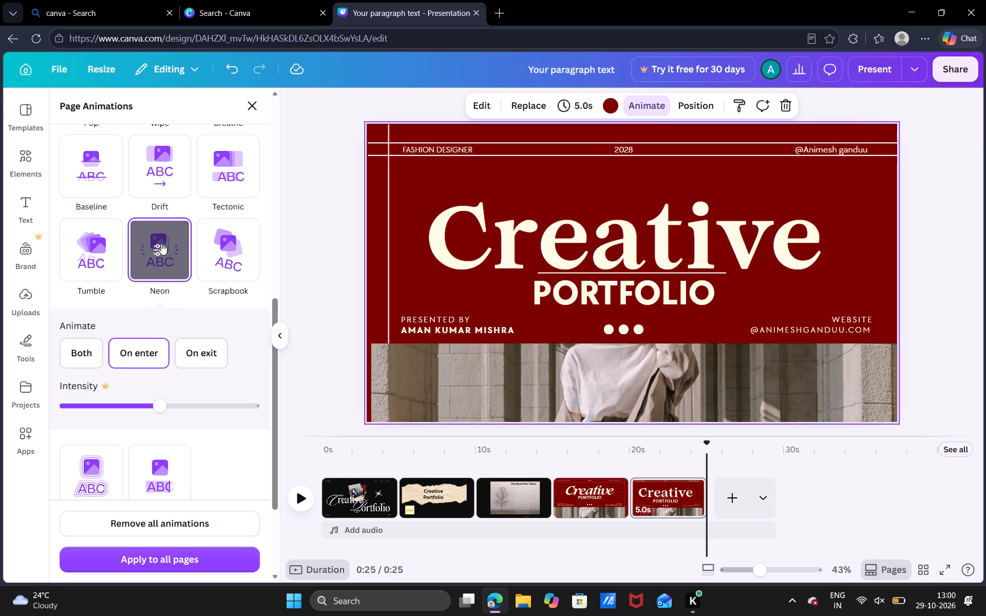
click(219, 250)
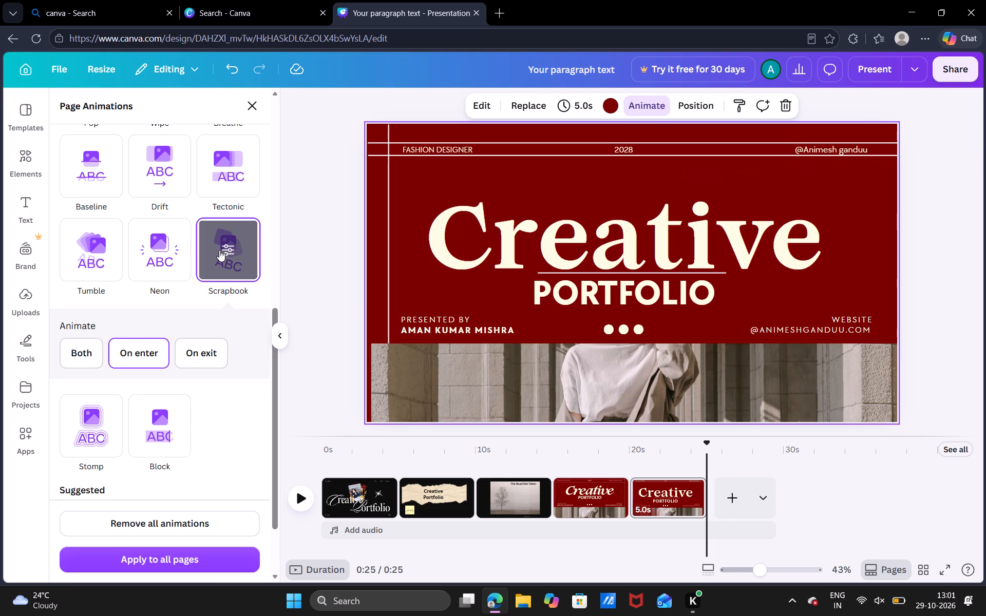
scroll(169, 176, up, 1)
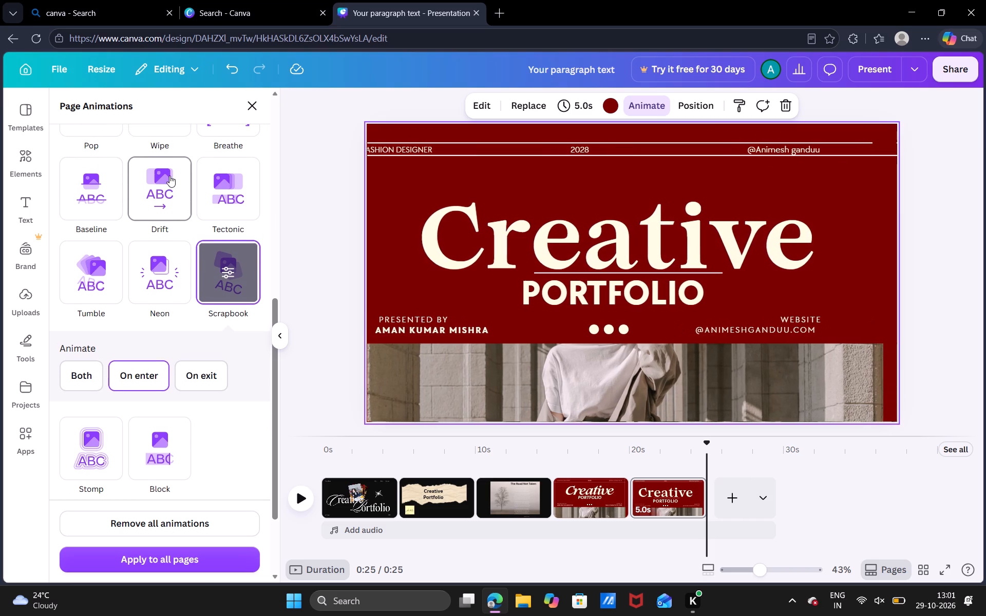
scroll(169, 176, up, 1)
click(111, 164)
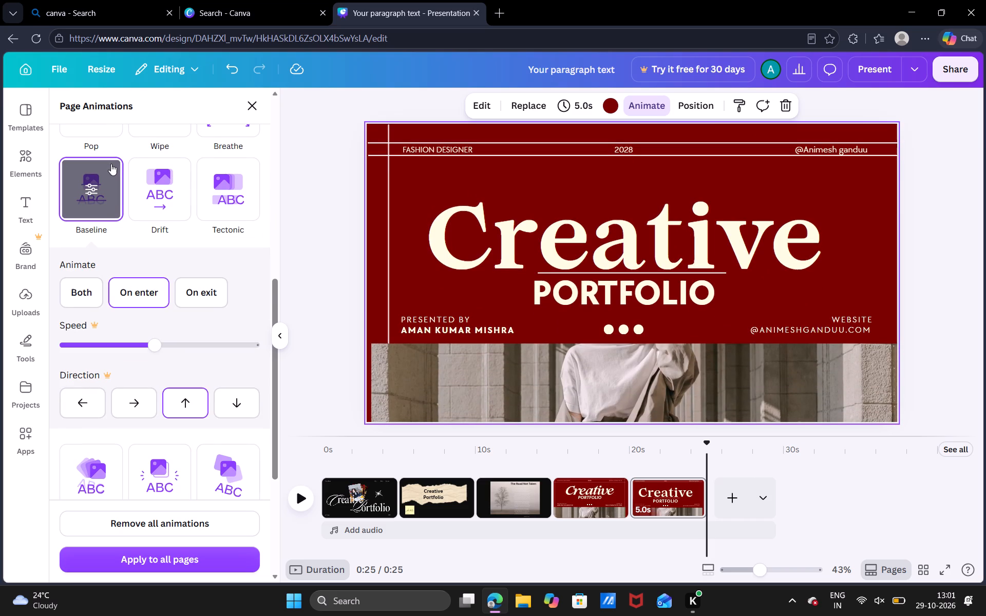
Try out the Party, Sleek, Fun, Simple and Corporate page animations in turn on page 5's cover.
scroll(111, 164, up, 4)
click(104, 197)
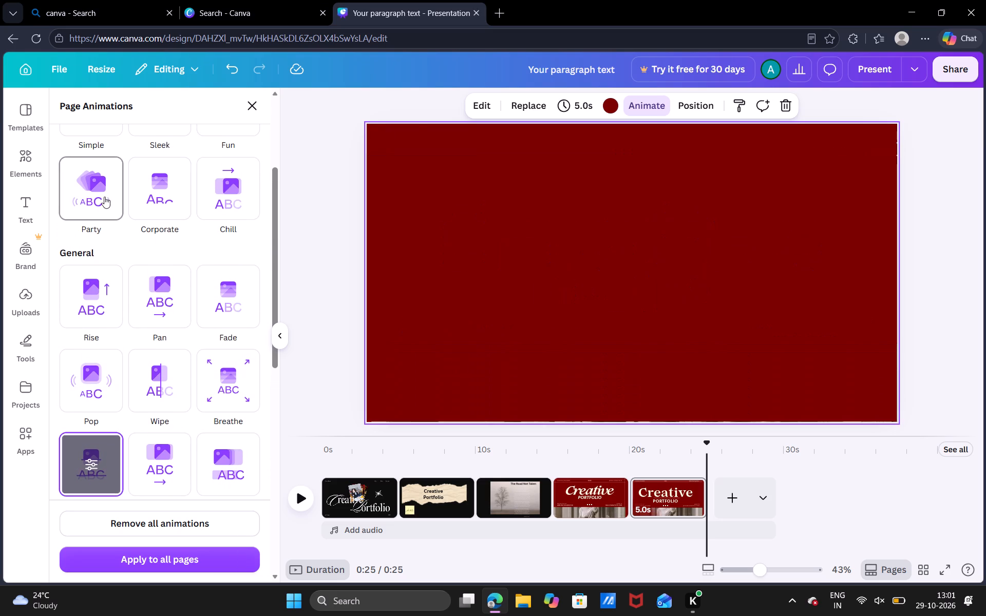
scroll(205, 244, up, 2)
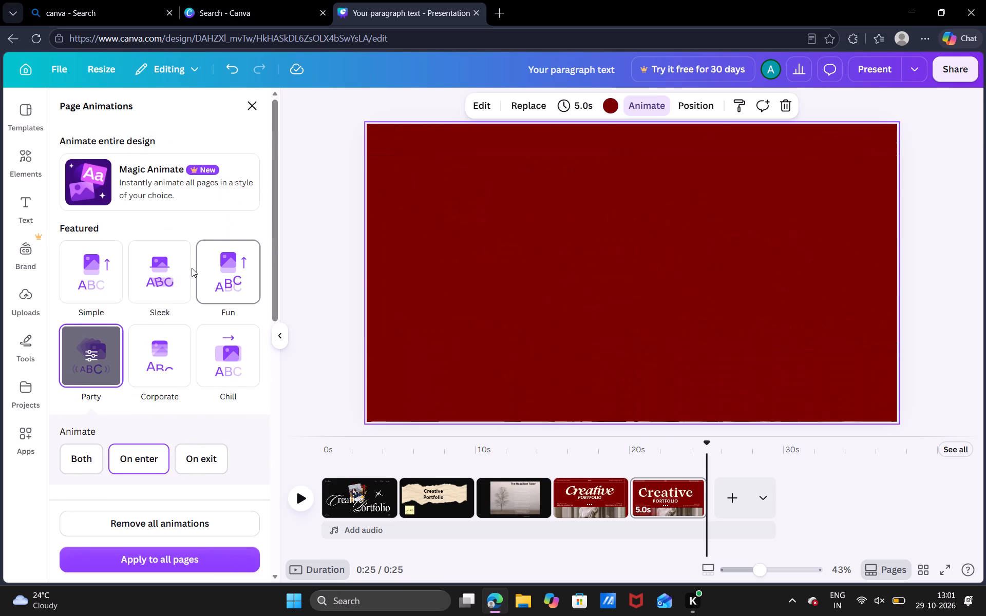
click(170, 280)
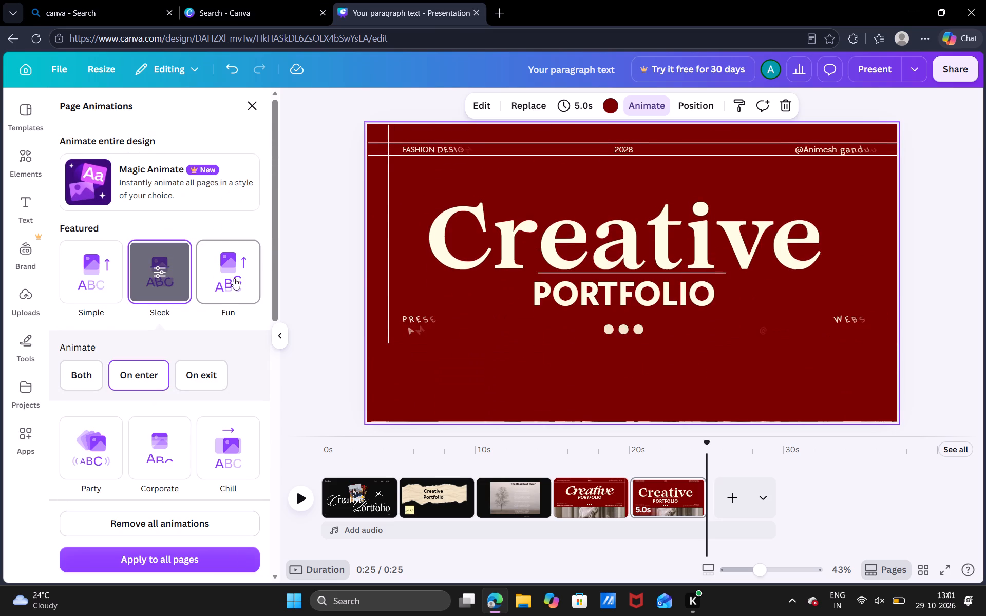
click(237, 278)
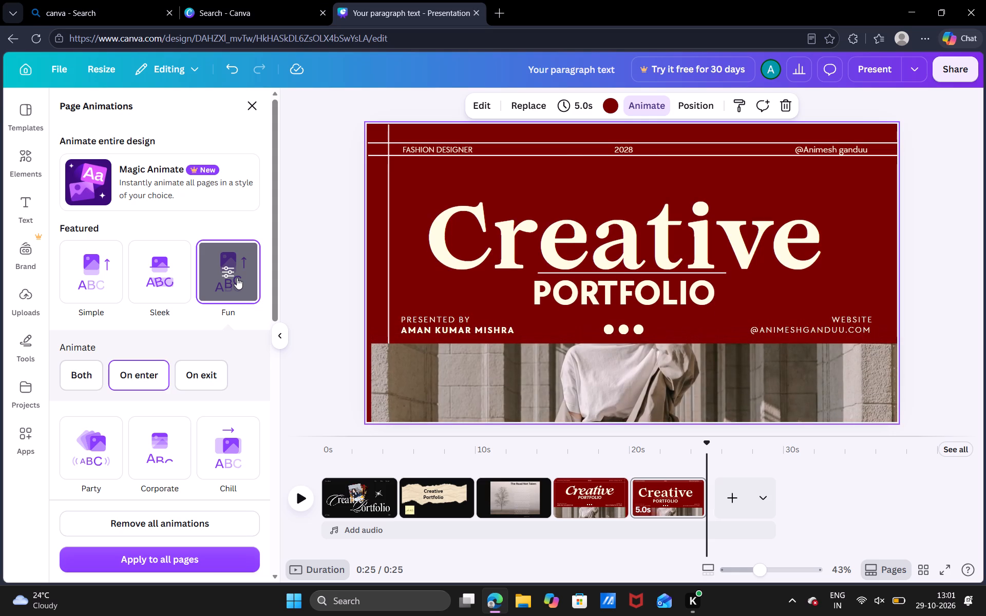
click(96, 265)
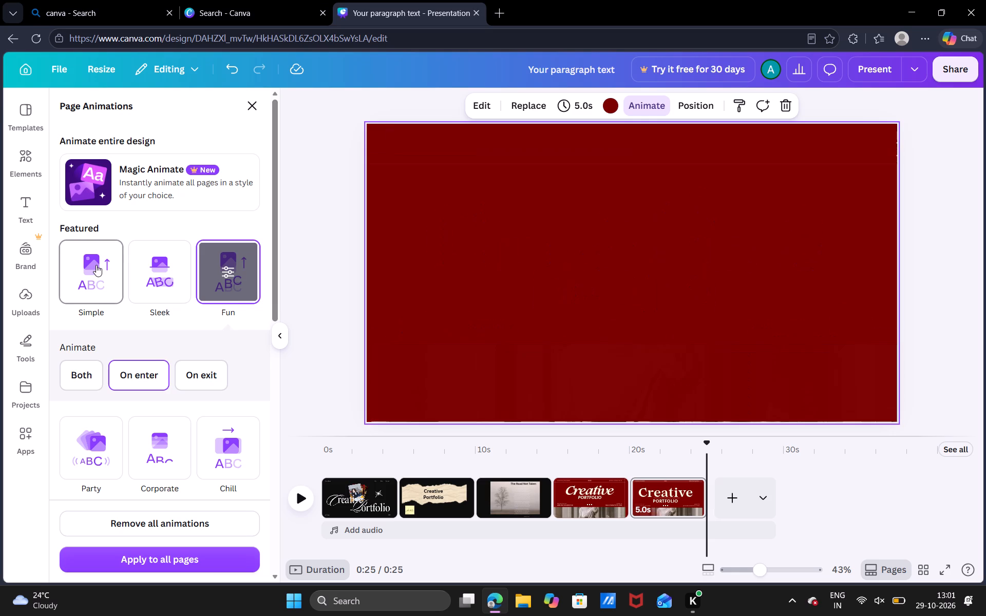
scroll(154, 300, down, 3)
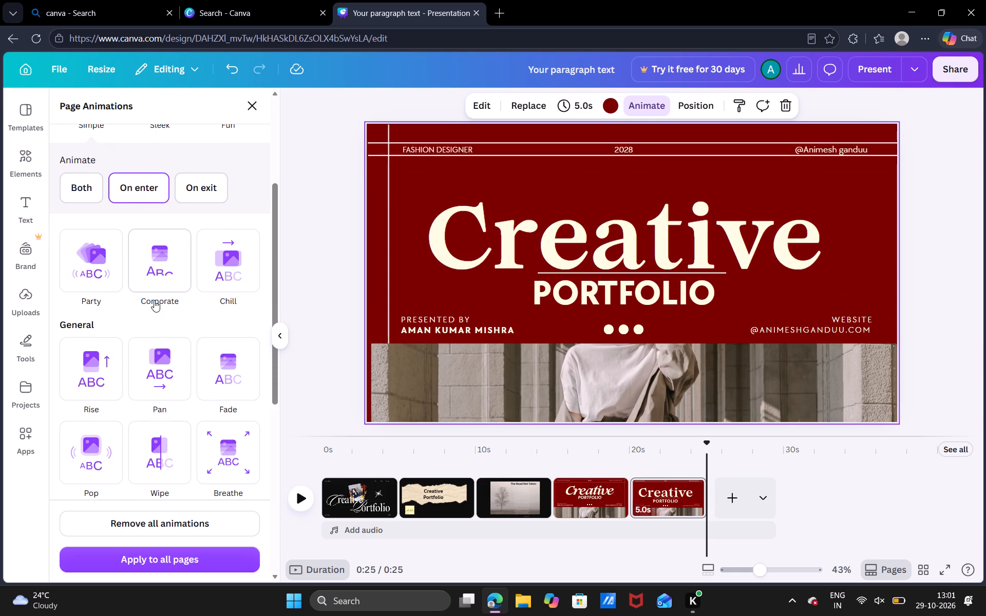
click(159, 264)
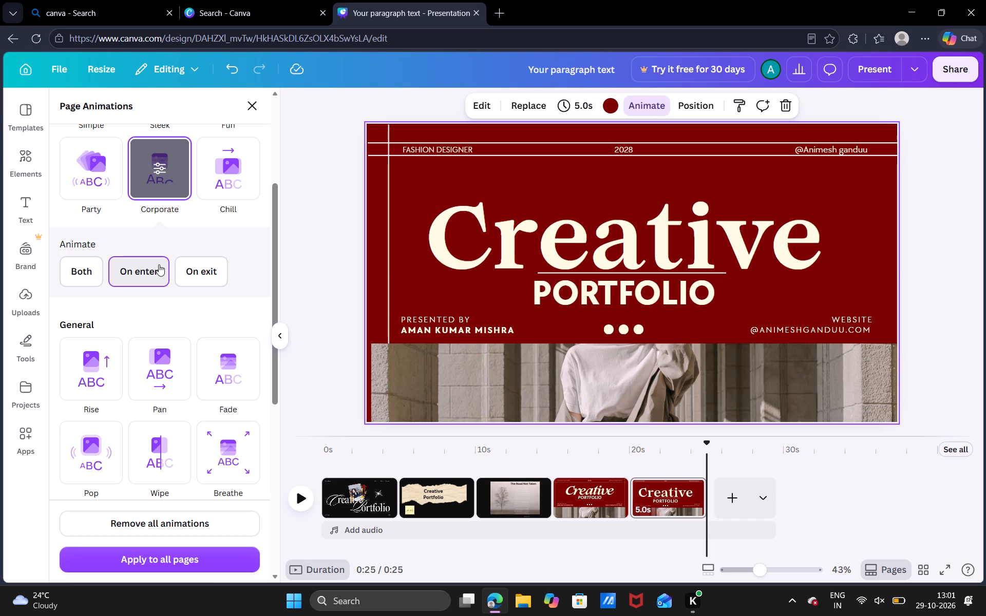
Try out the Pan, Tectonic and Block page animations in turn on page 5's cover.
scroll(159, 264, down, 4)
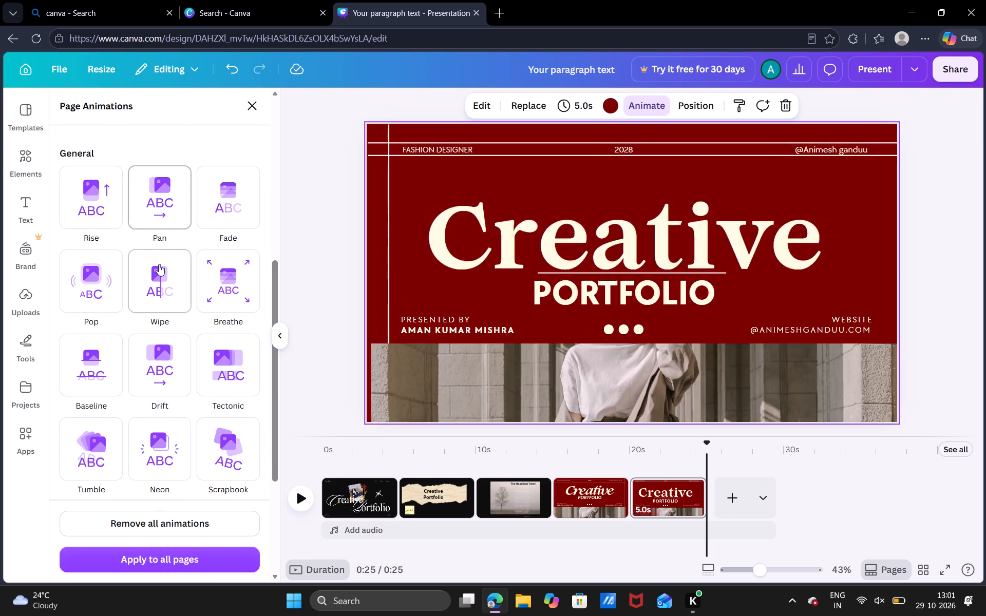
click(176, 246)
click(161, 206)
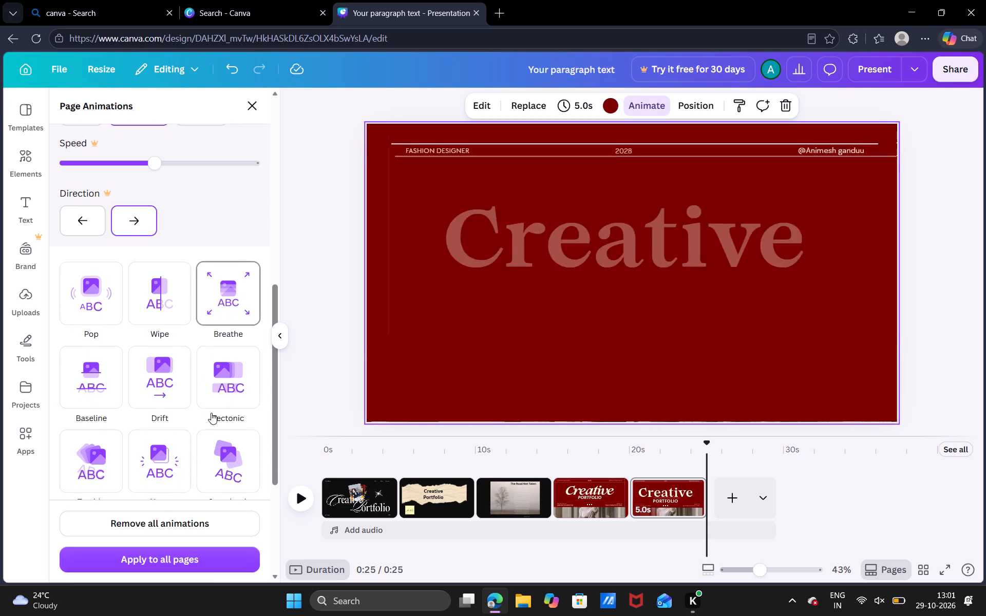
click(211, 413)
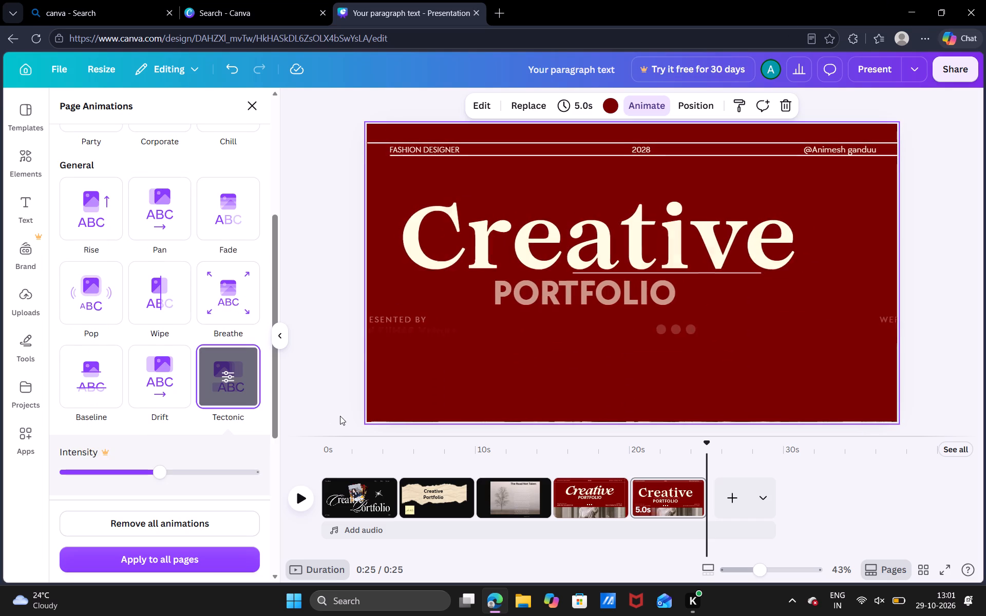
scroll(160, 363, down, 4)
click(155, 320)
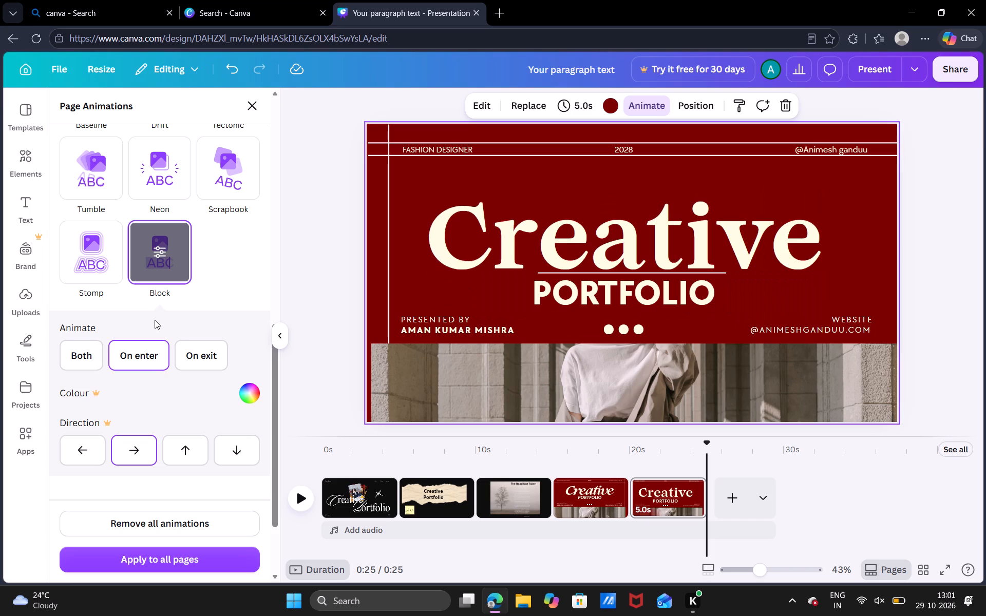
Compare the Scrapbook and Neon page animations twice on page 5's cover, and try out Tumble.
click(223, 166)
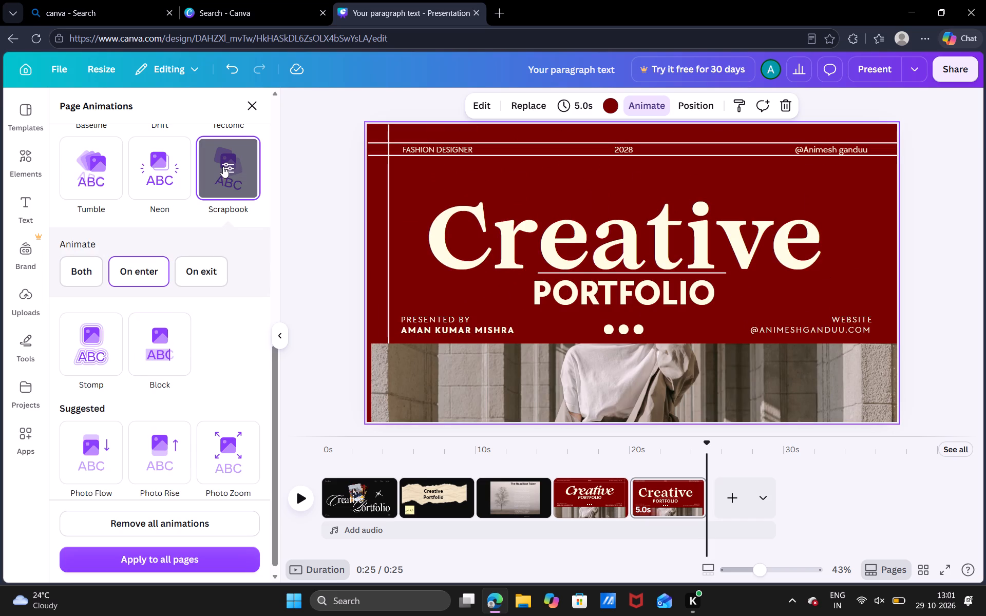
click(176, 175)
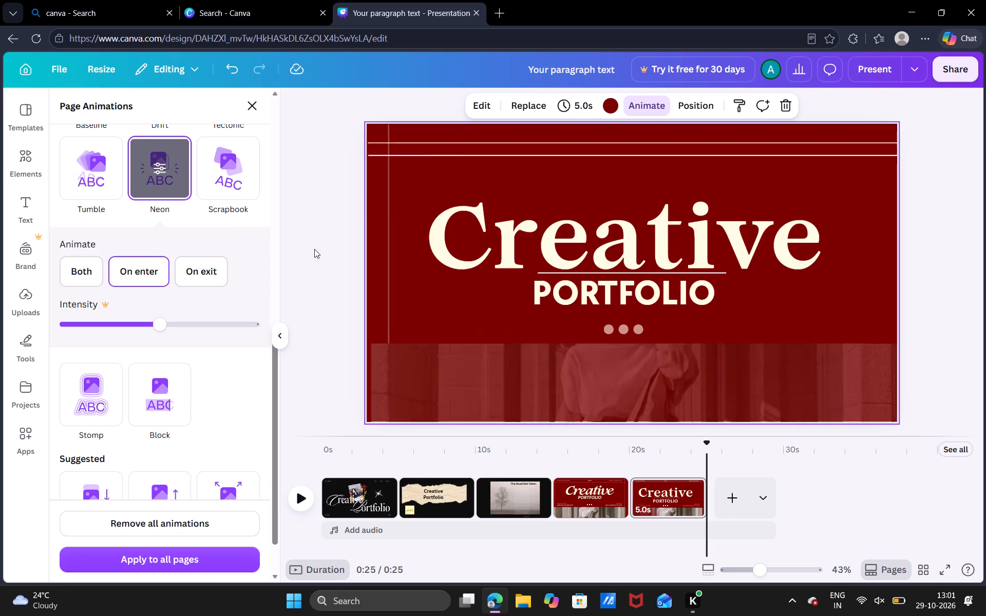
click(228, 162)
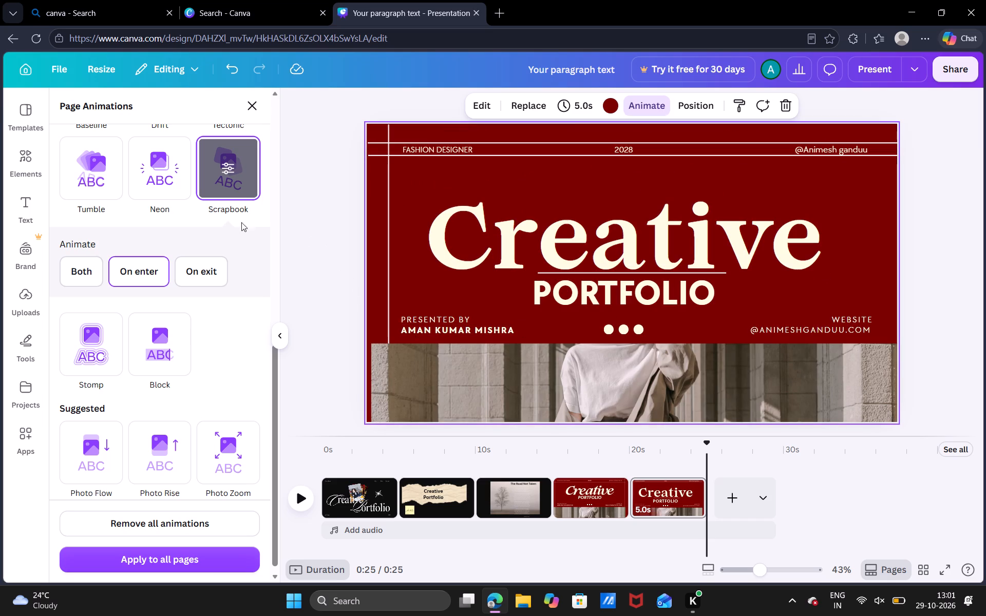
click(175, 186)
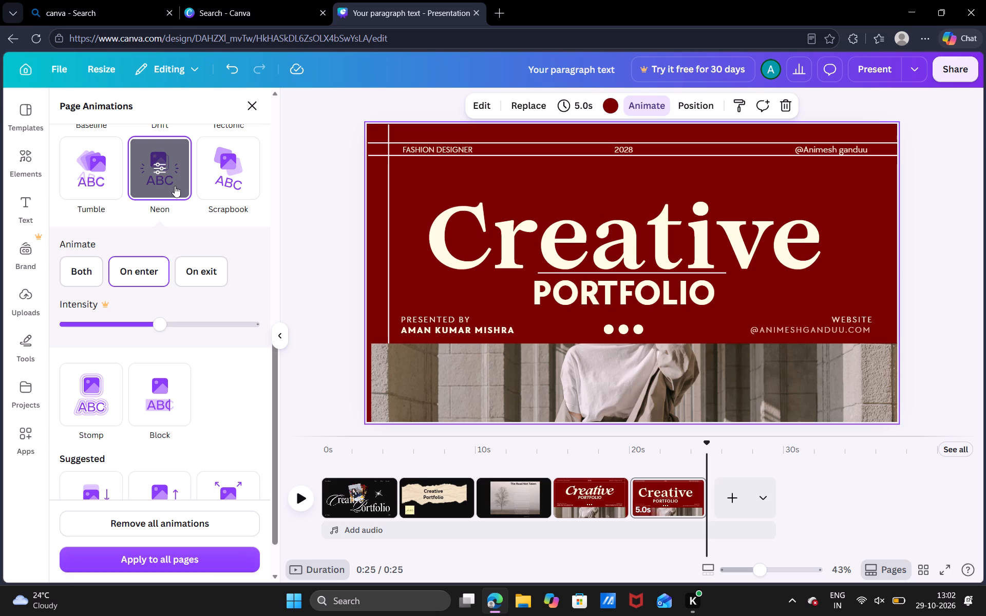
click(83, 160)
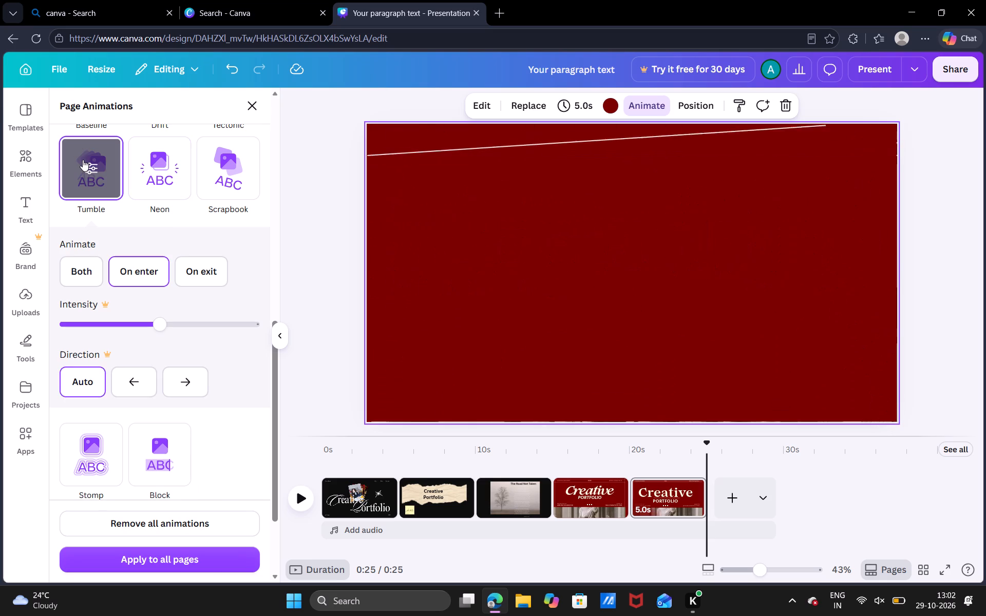
Apply the Tectonic page animation to page 5's cover.
scroll(198, 237, up, 4)
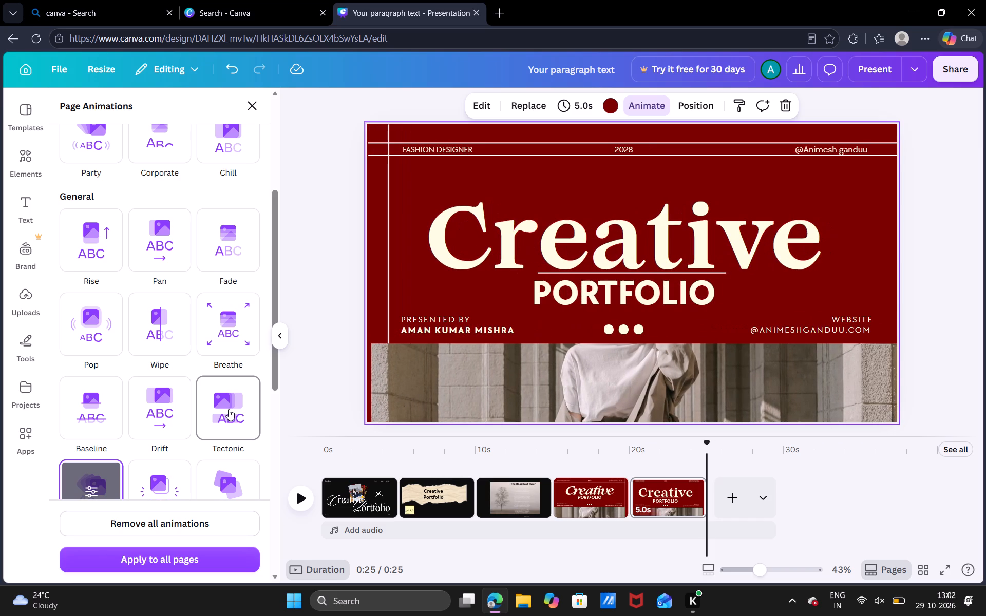
click(229, 409)
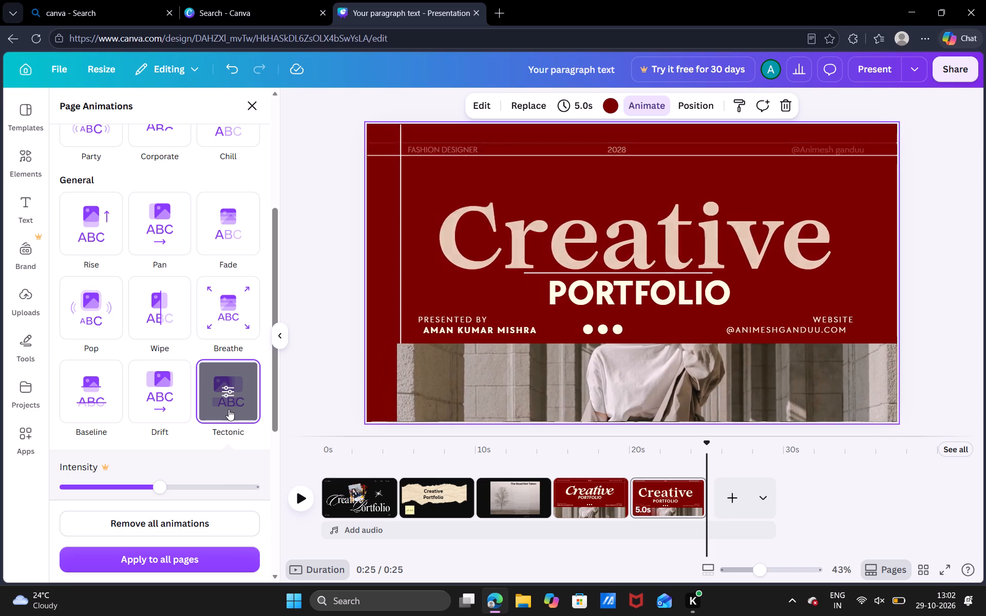
click(229, 409)
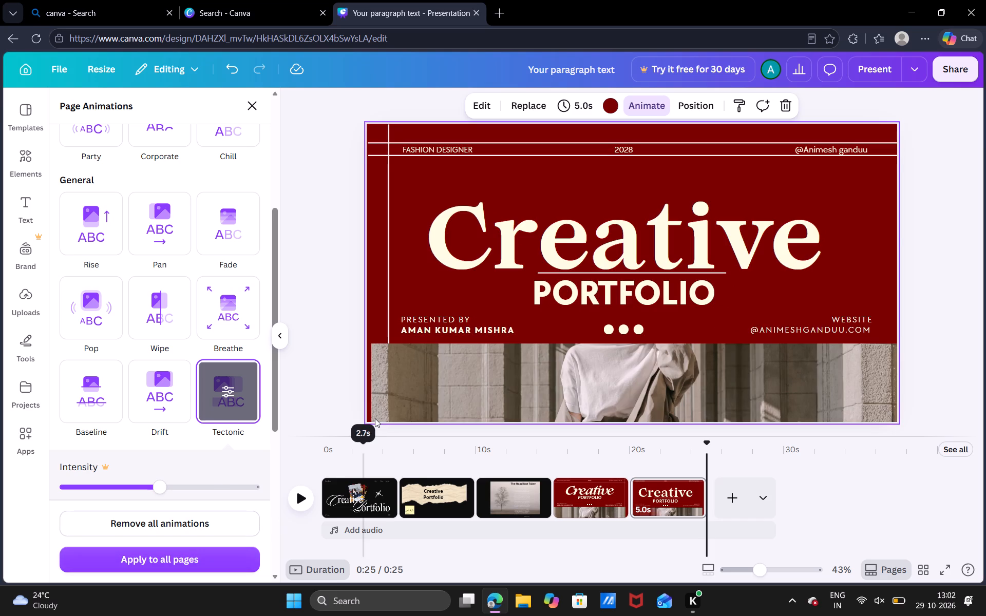
Play back the timeline around pages 4 and 5 several times to review the animated cover.
click(299, 507)
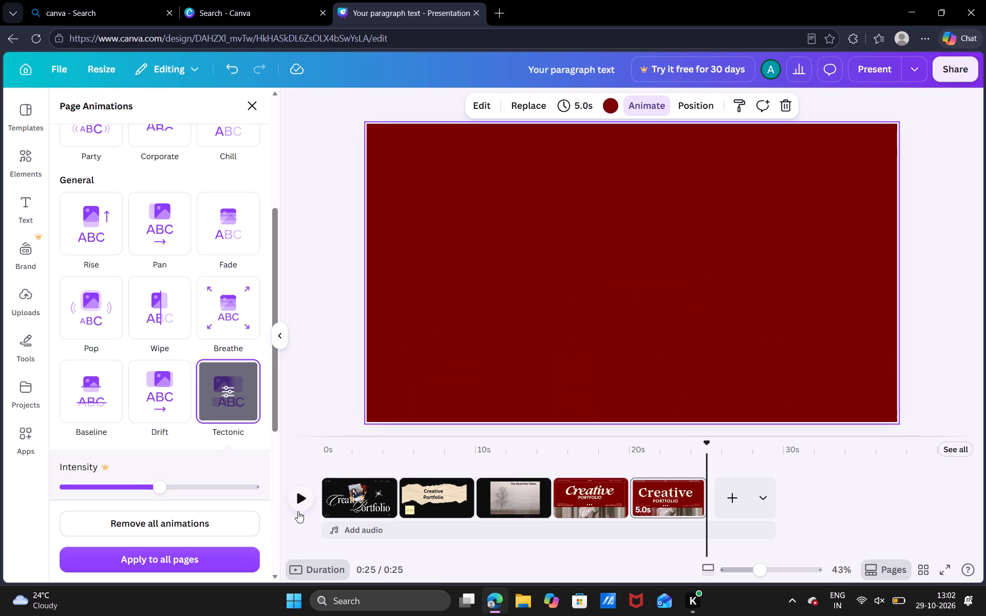
click(657, 496)
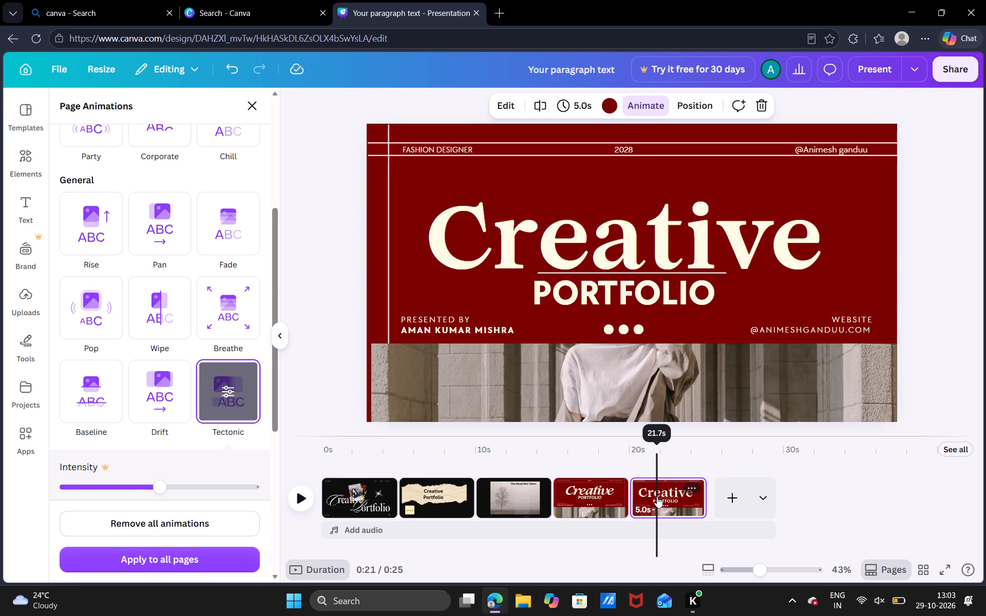
click(635, 498)
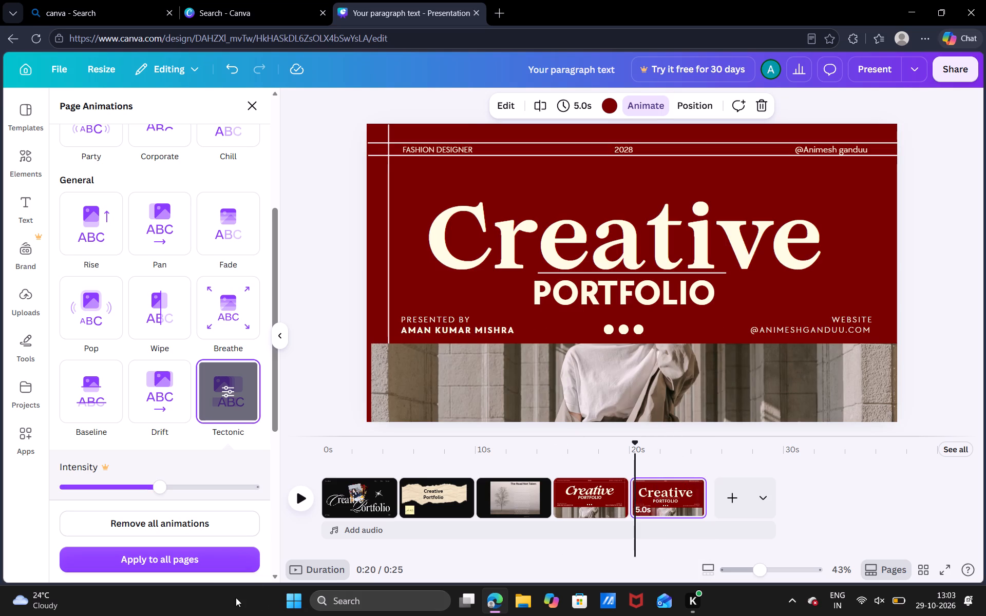
click(295, 500)
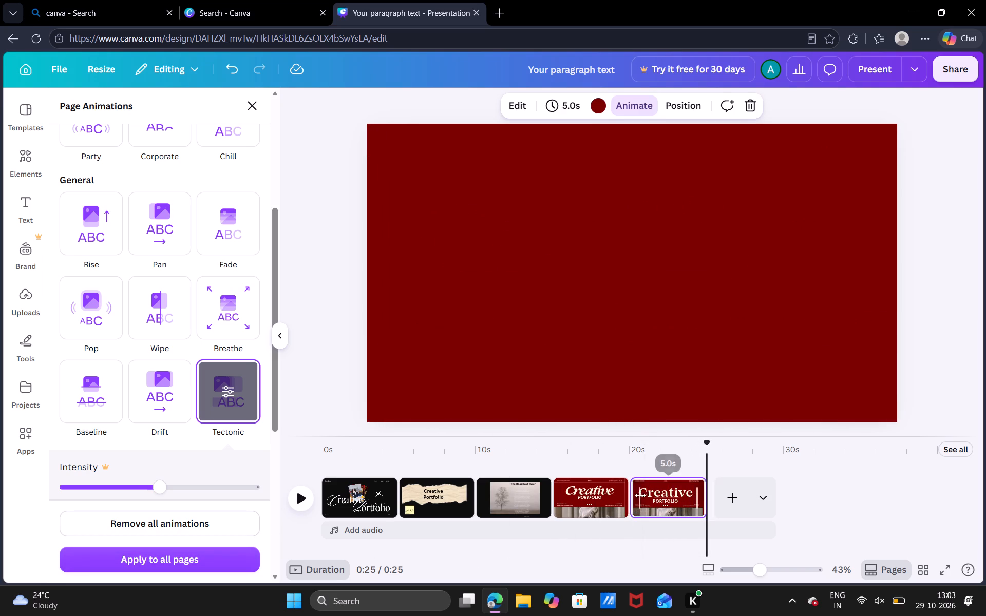
click(627, 501)
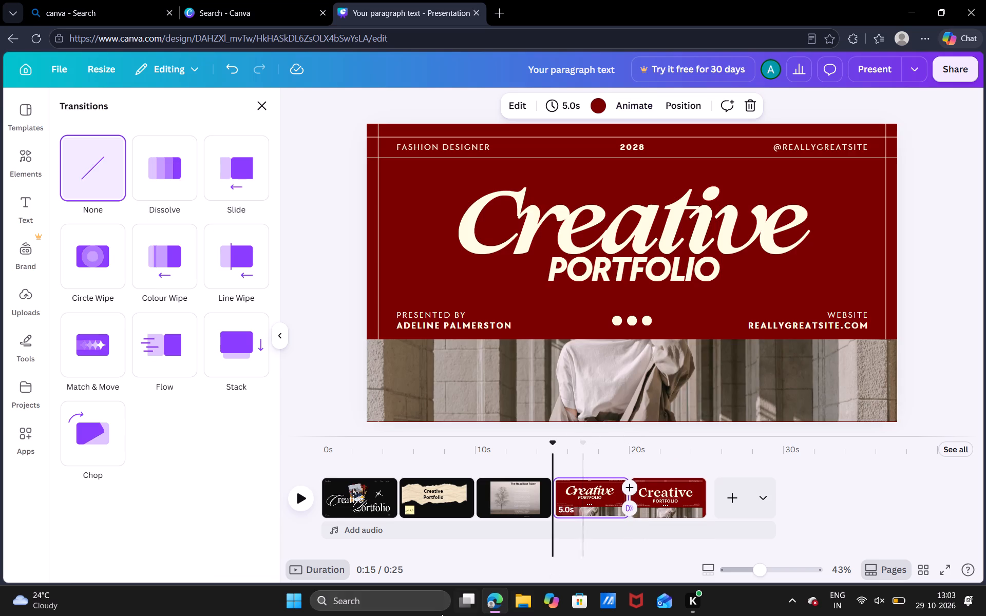
click(296, 498)
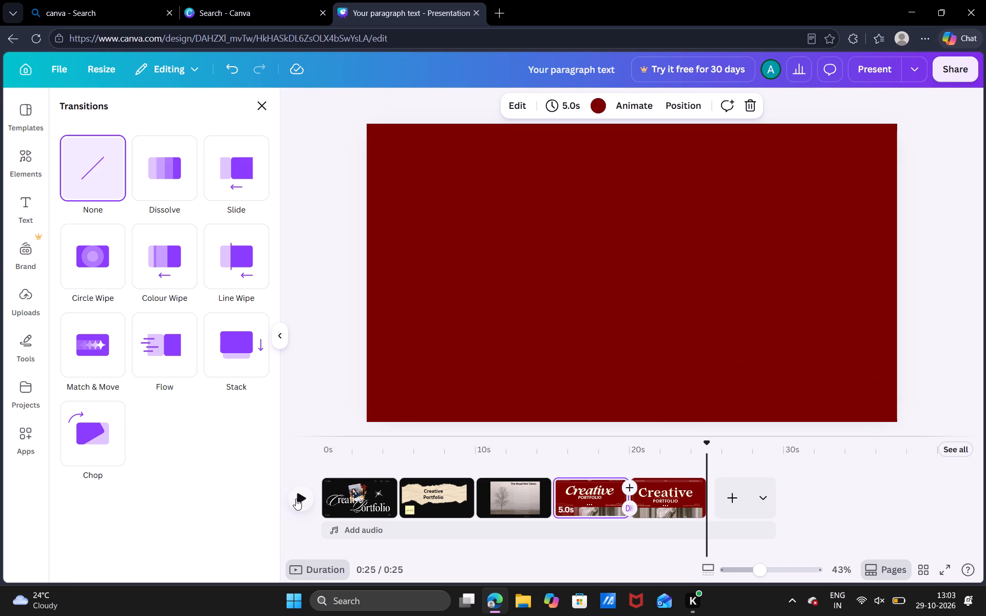
click(681, 507)
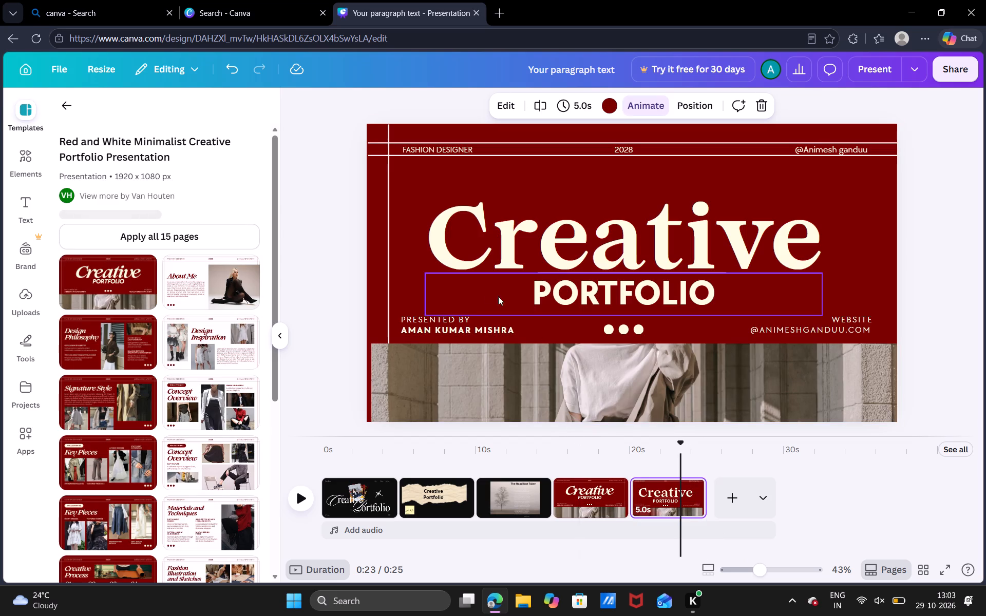
click(290, 496)
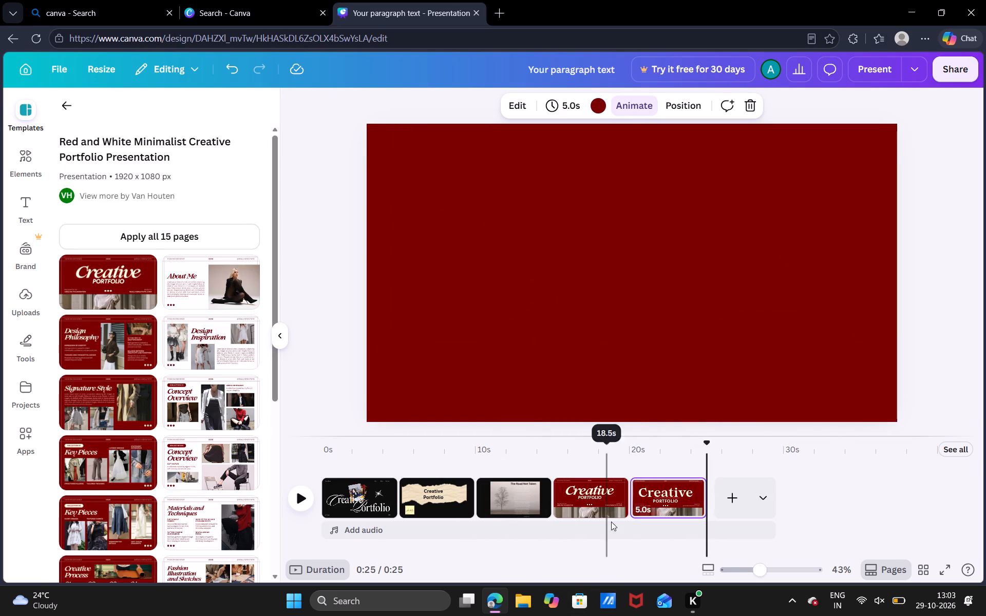
Add a new page after page 5.
click(729, 507)
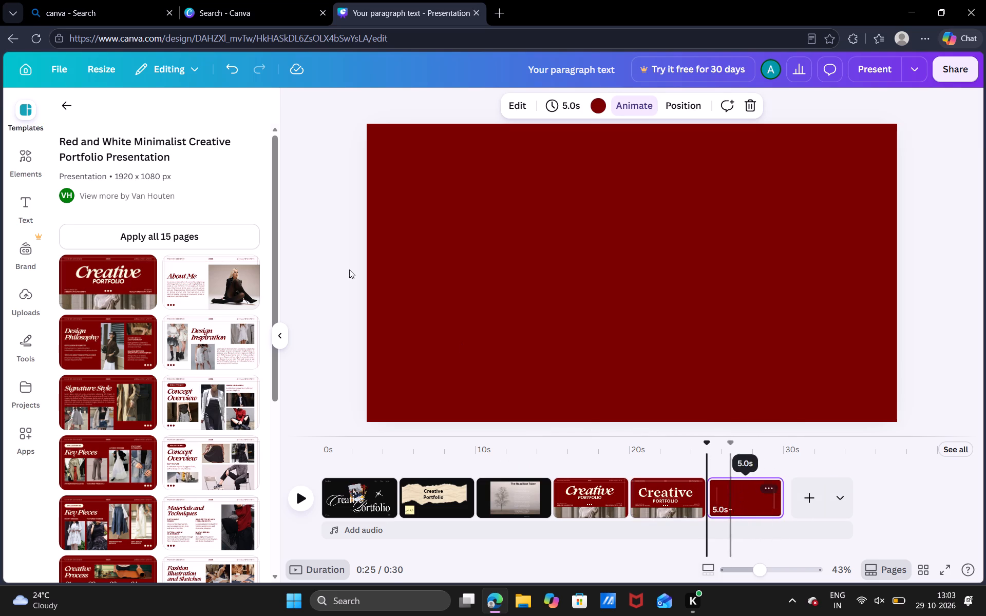
Go back from the Red and White Minimalist Creative Portfolio template to the full list of presentation templates.
click(58, 102)
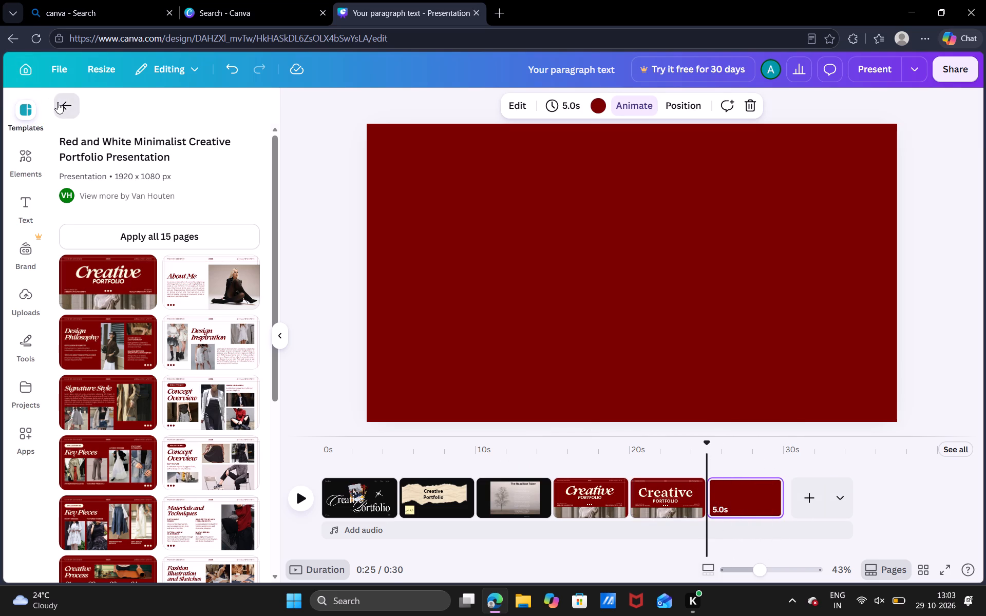
click(58, 102)
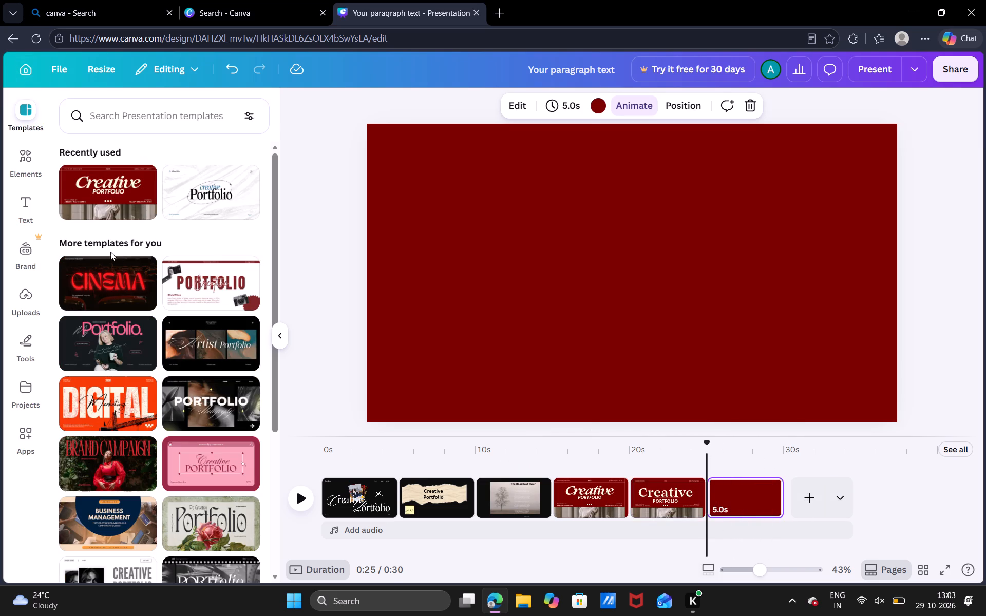
Delete the blank red page 6 that follows the "Creative Portfolio" cover.
click(747, 486)
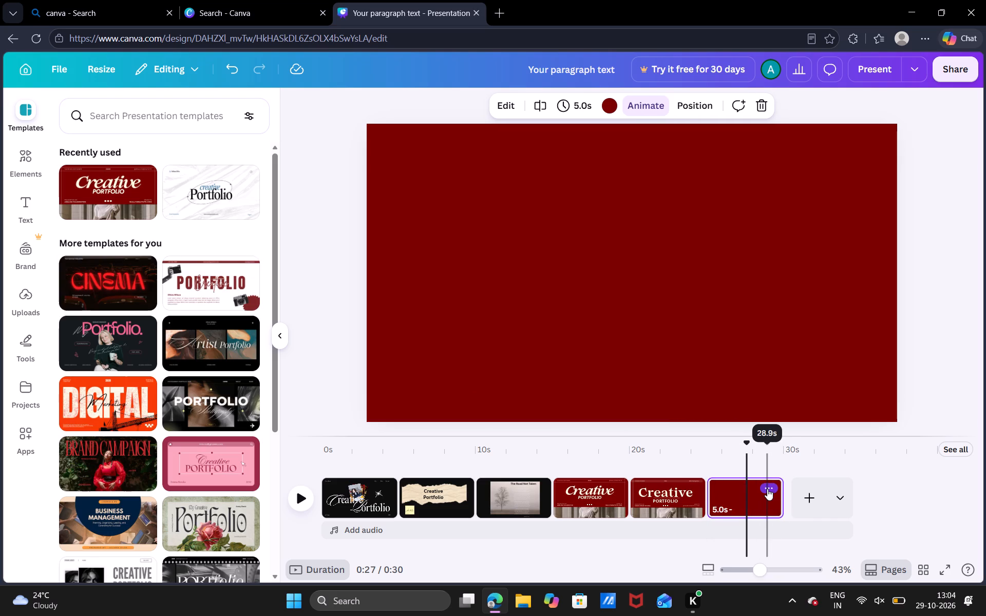
click(767, 489)
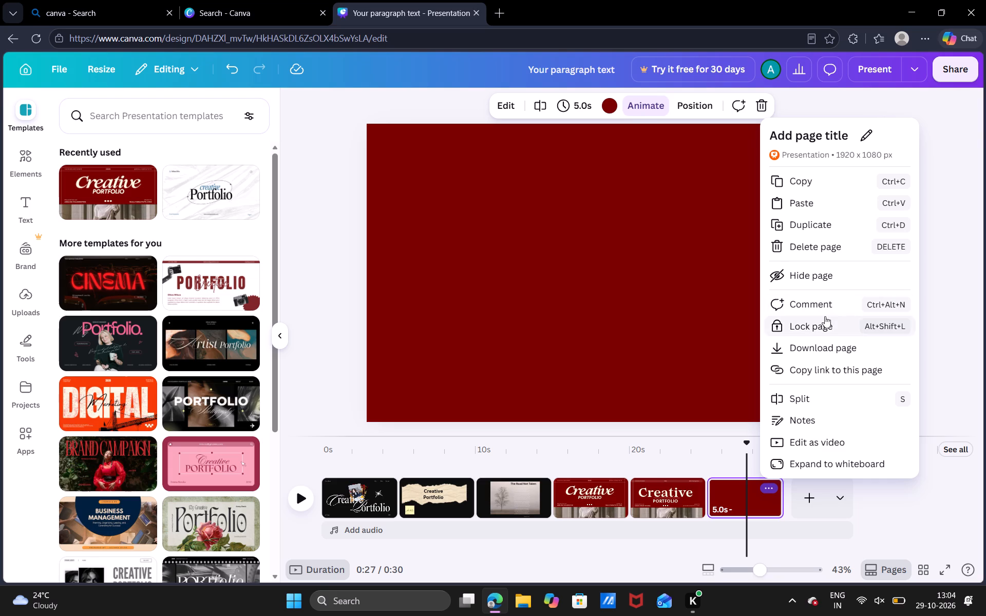
click(818, 246)
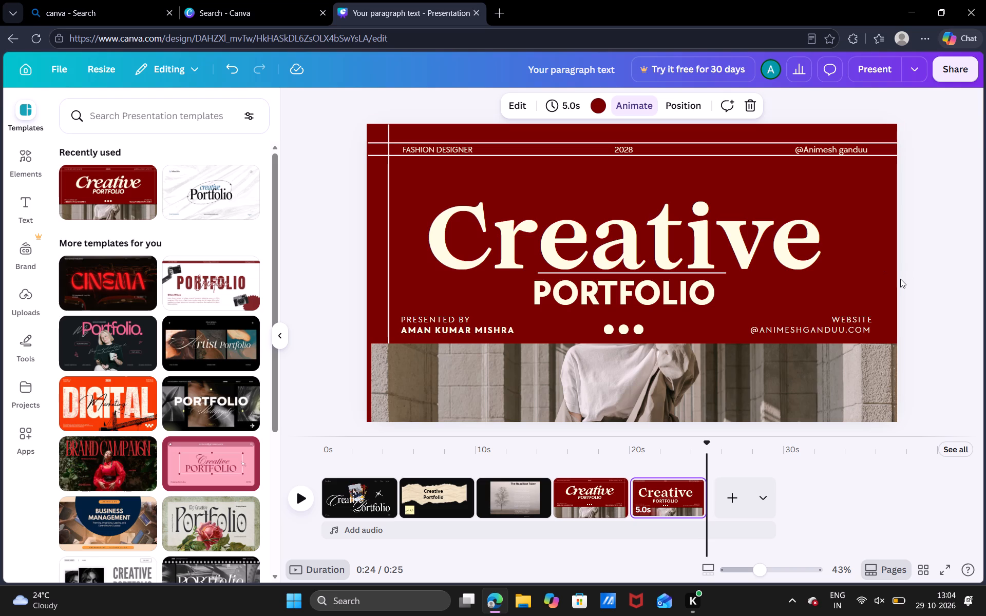
Hide the page thumbnails so that the pages are laid out in a continuous vertical view.
scroll(900, 279, down, 2)
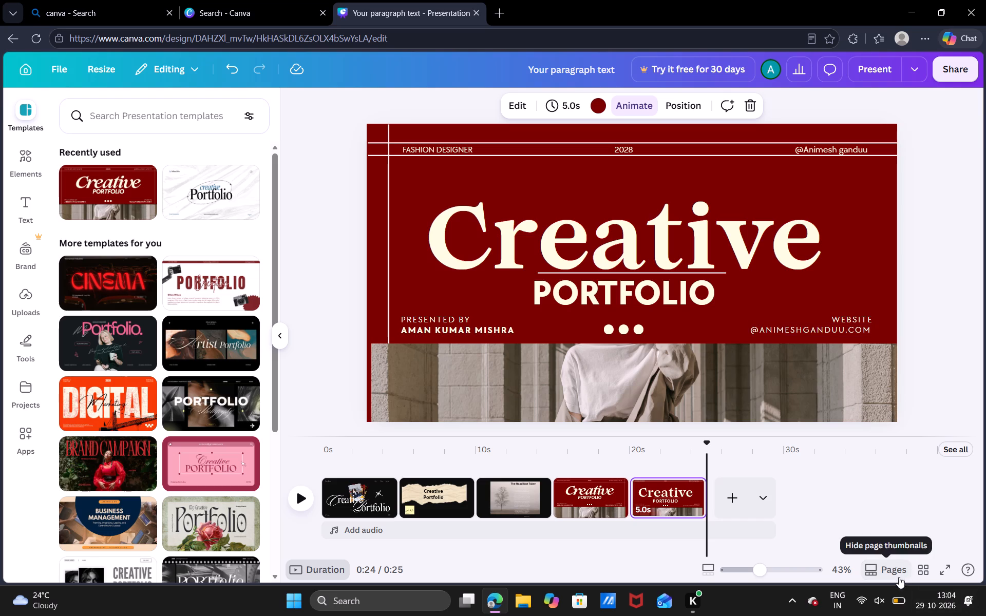
click(879, 575)
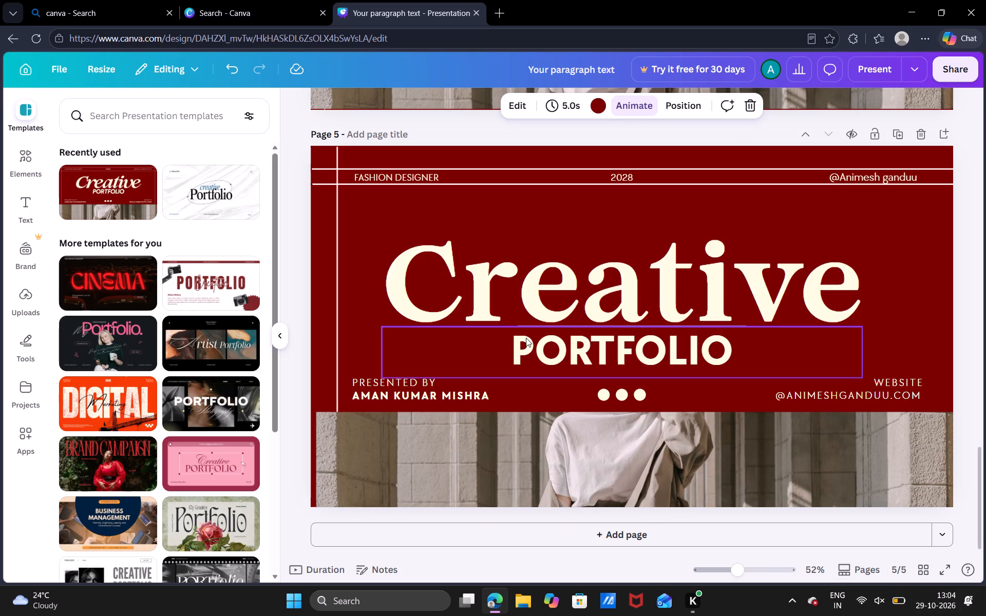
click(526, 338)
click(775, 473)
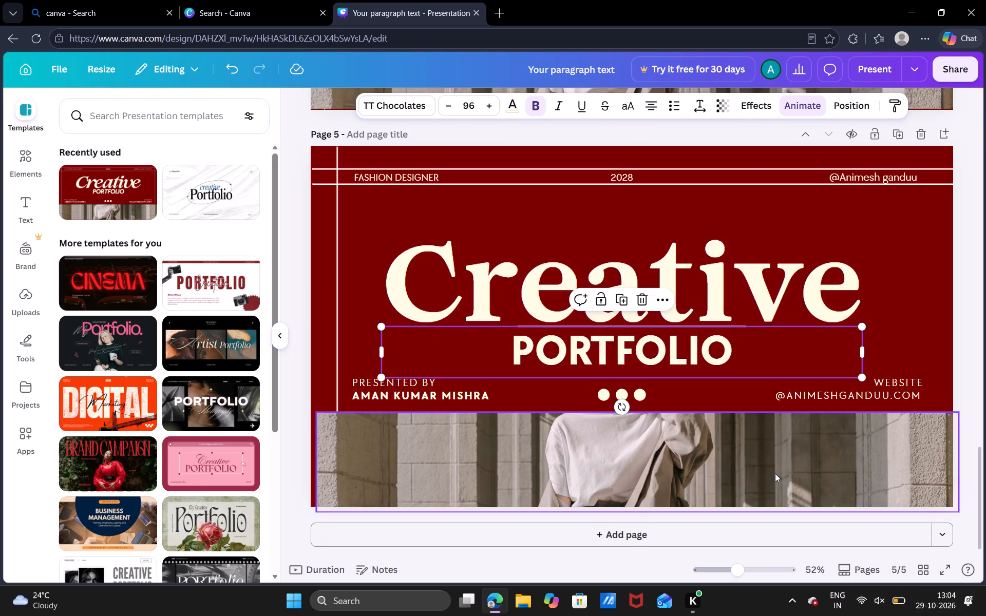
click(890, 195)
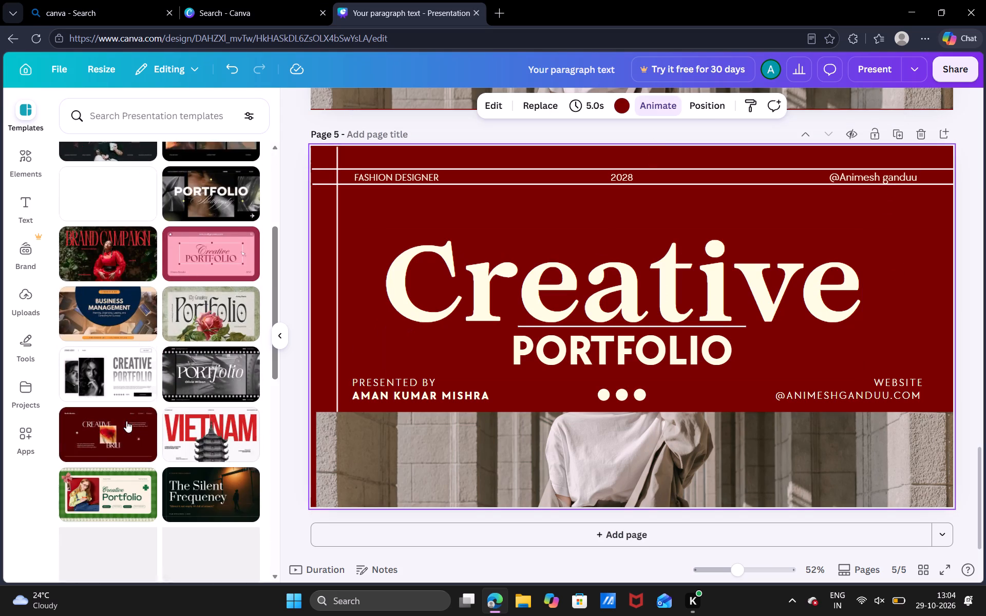
Browse the suggested presentation templates for another design, and return to the start of the list.
scroll(126, 421, down, 4)
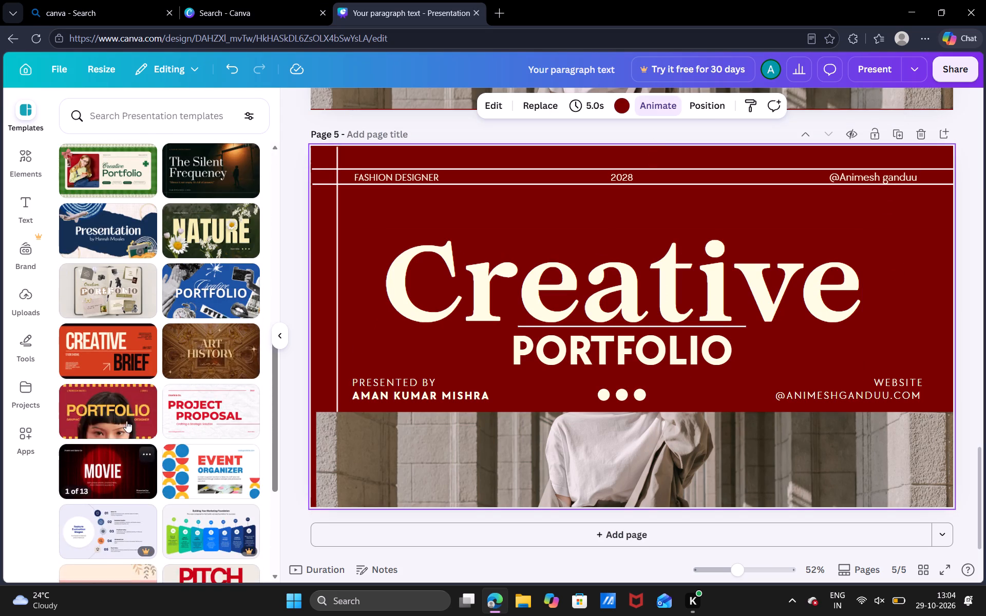
scroll(126, 421, down, 2)
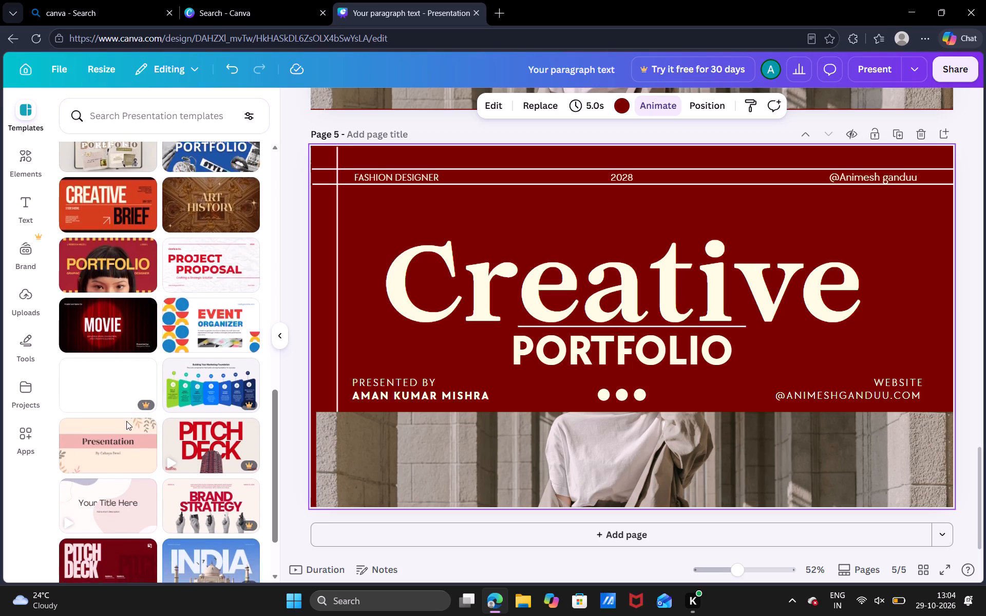
scroll(126, 421, down, 2)
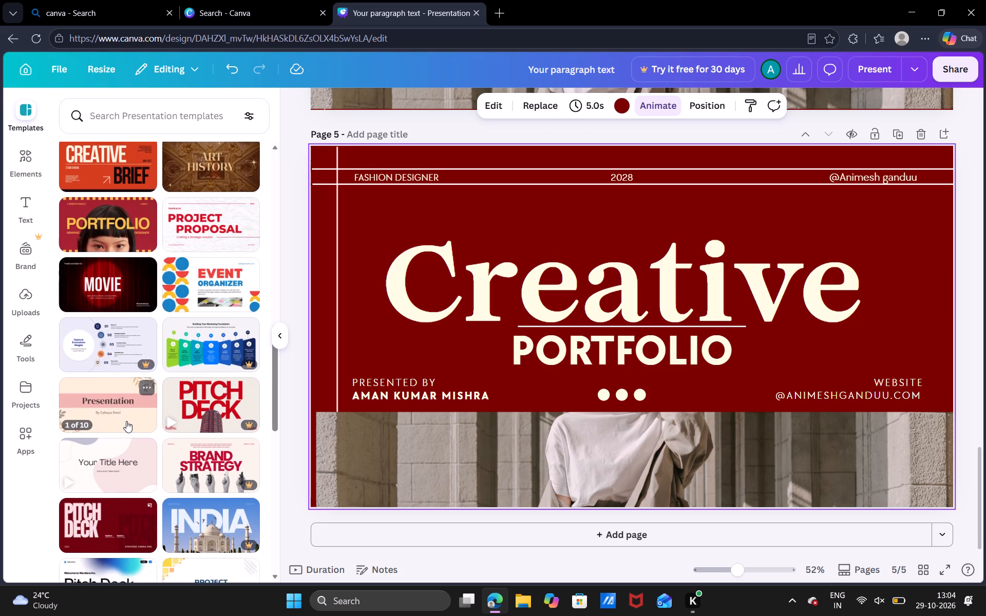
scroll(126, 421, down, 1)
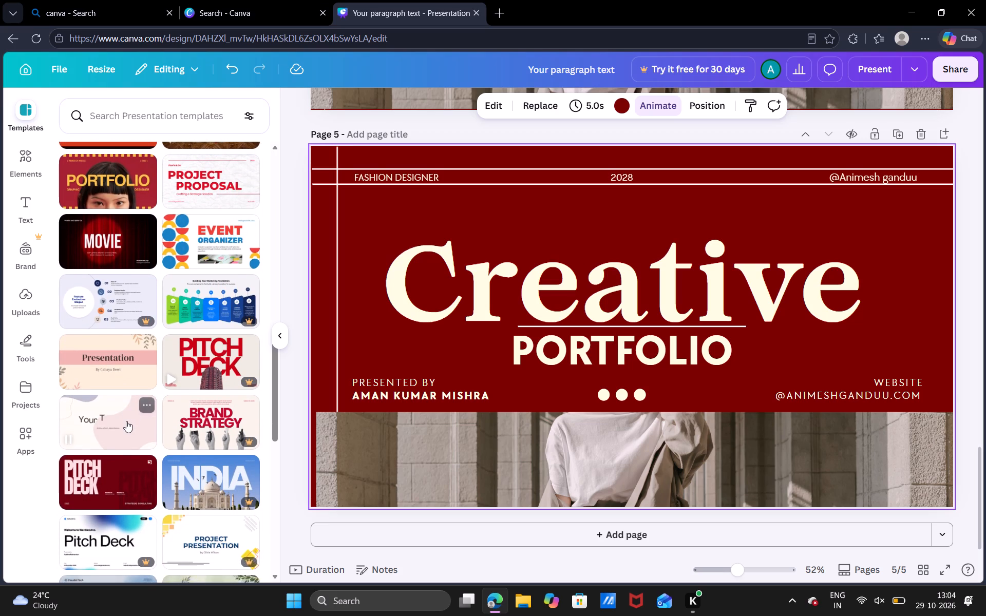
scroll(126, 421, down, 1)
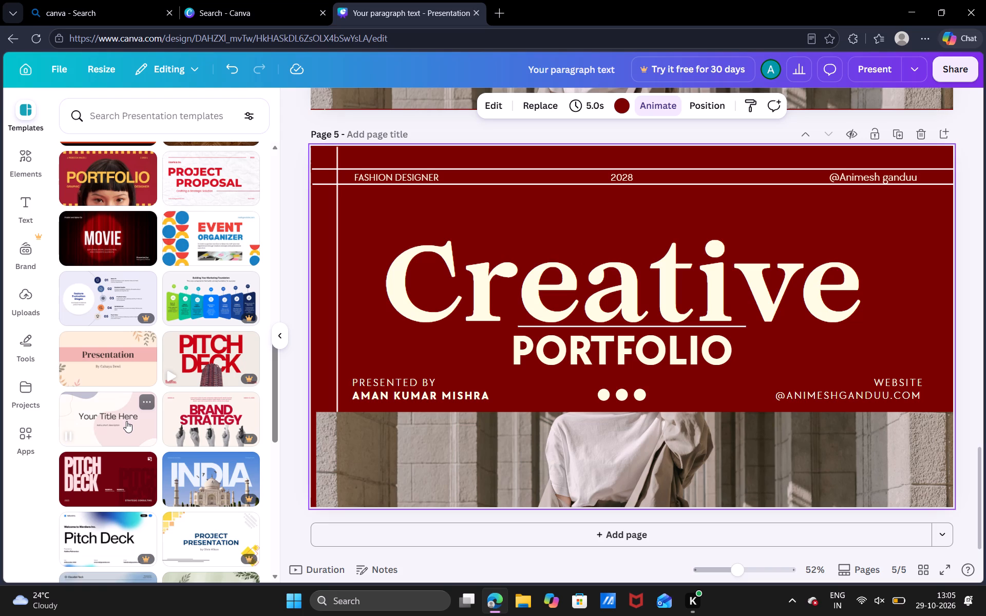
scroll(126, 421, down, 3)
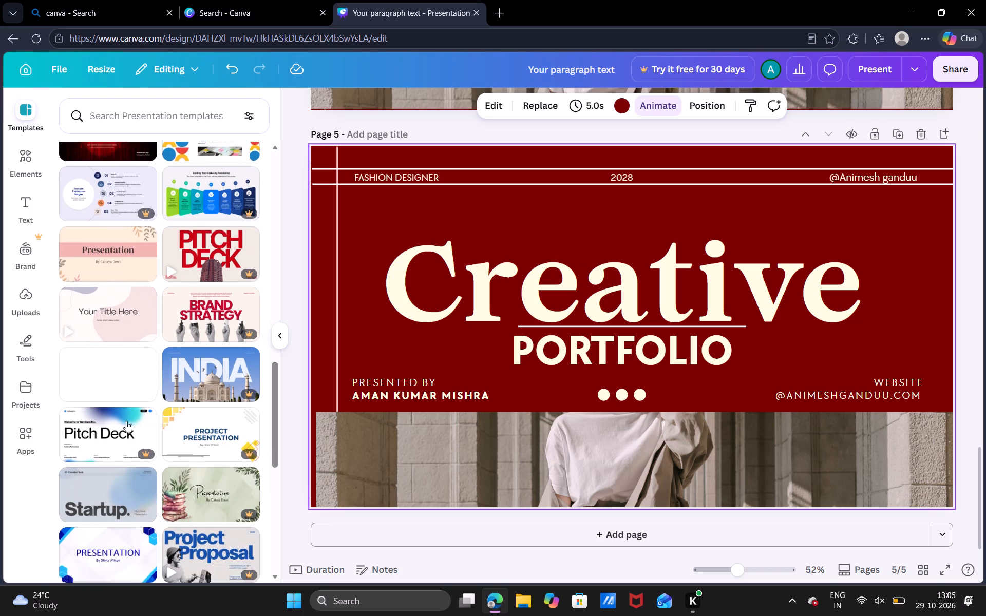
scroll(126, 421, down, 2)
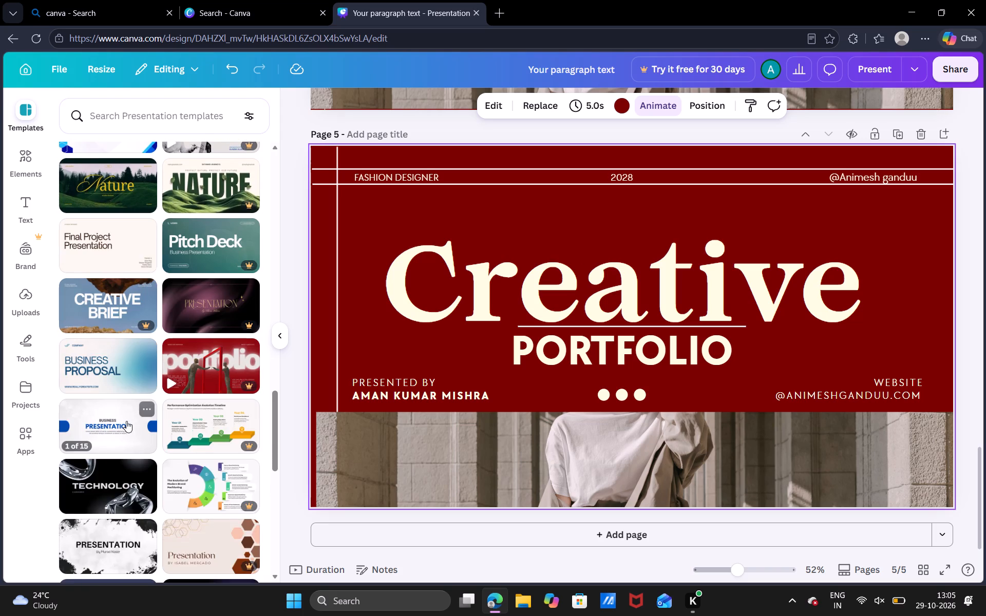
scroll(126, 421, up, 9)
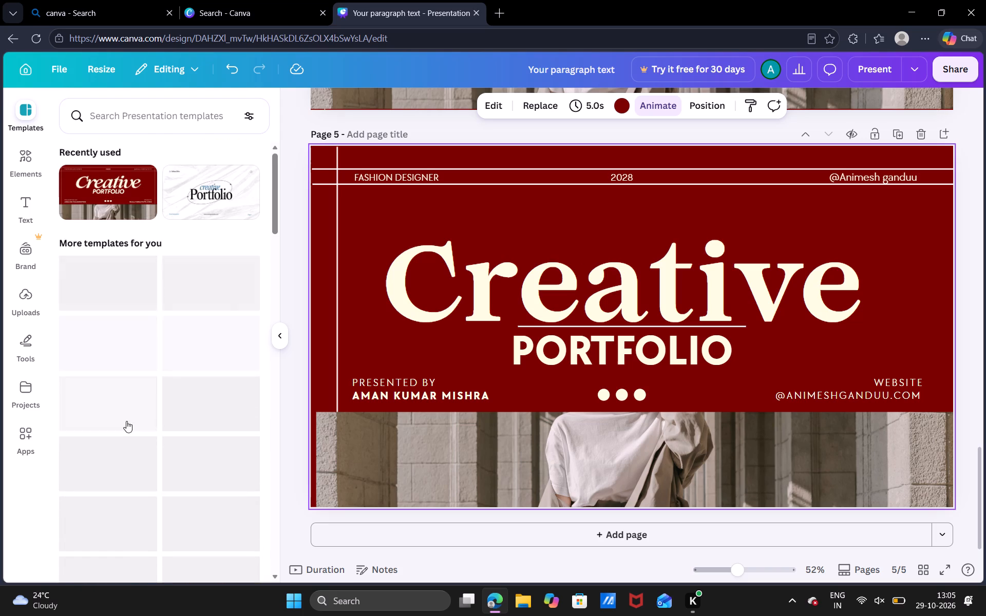
Select the "Creative" heading on page 5's cover.
click(539, 308)
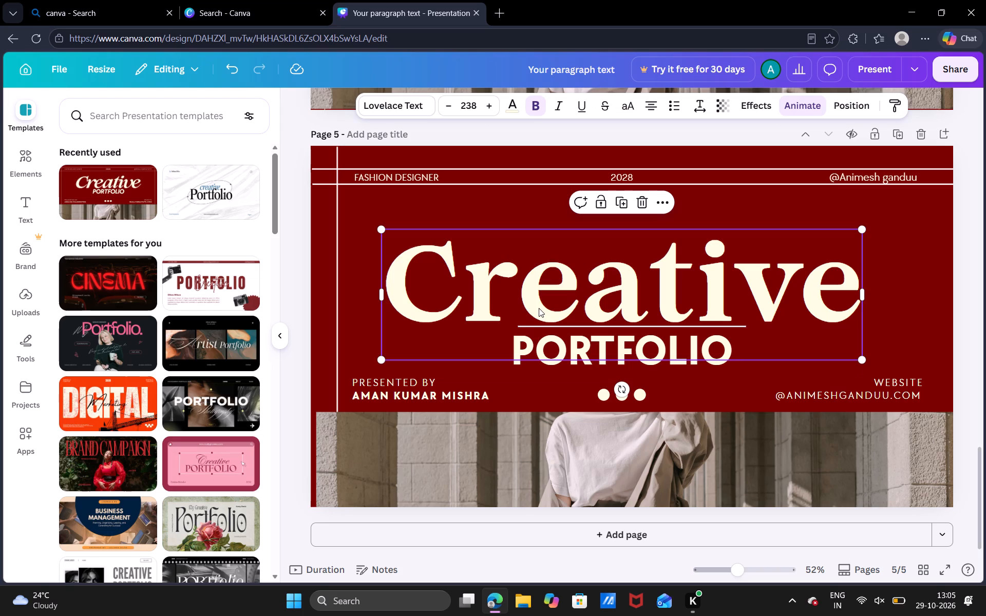